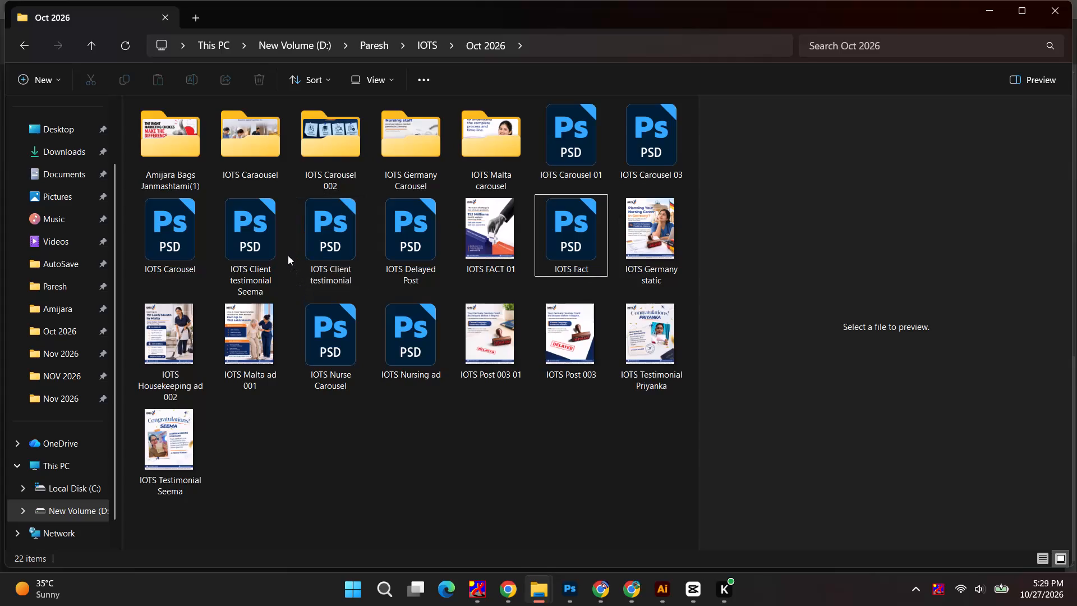
Switch to the 2026 Social Media - Creative Designing sheet and mark the COSMOS Dhanteras festival static as done under Design Status.
left_click(186, 266)
key("alt+Tab")
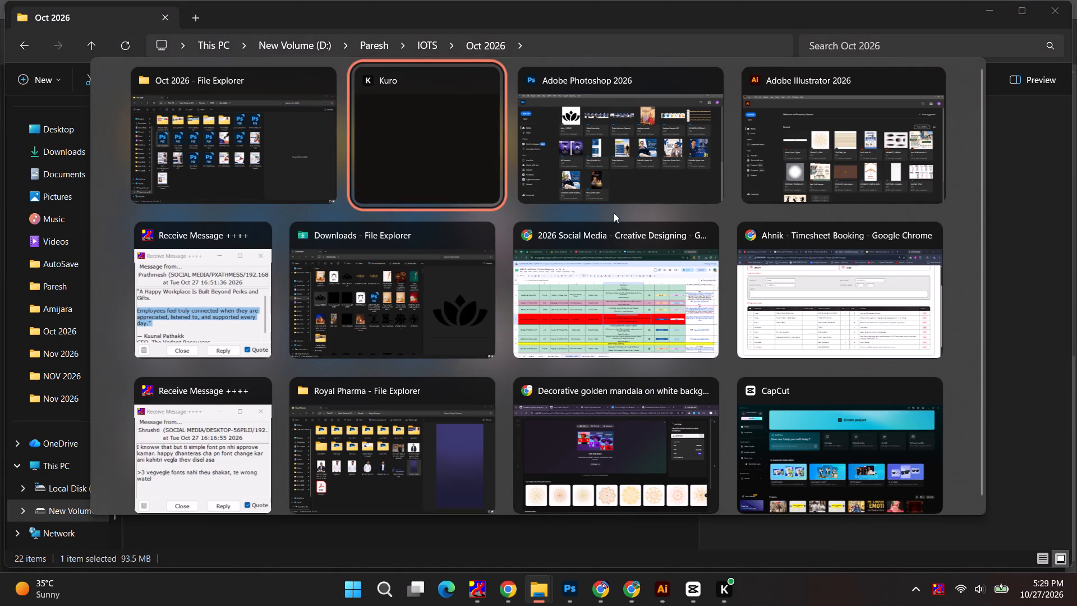
left_click(601, 341, "alt")
key("Escape")
left_click(733, 375)
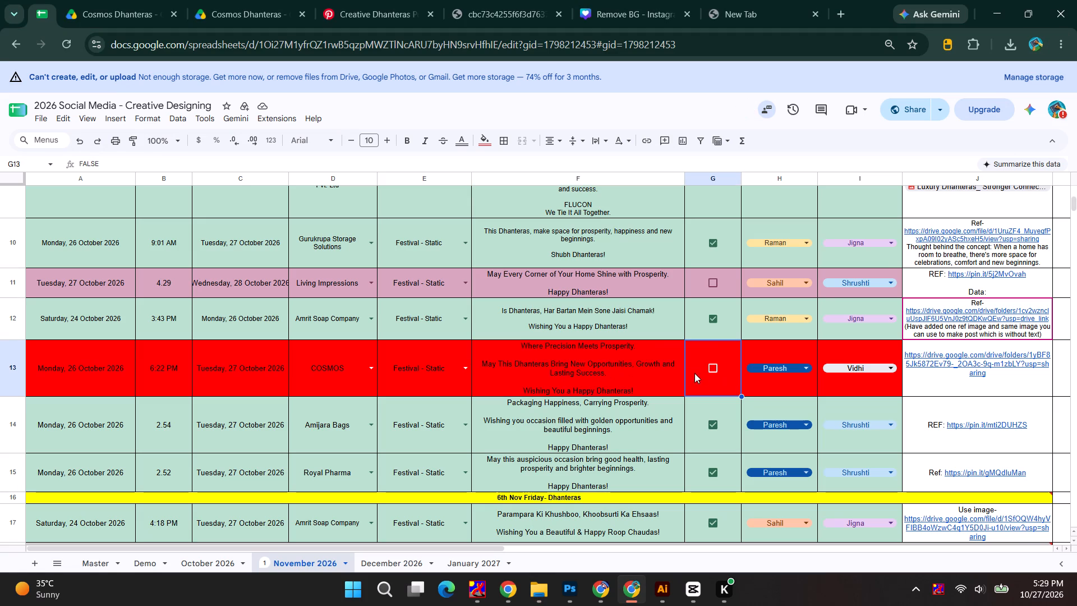
left_click(706, 366)
left_click(714, 371)
Look through the November 2026 sheet for design tasks that are still open.
scroll(702, 375, "down", 6)
scroll(702, 375, "down", 16)
scroll(702, 375, "up", 4)
left_click(638, 306)
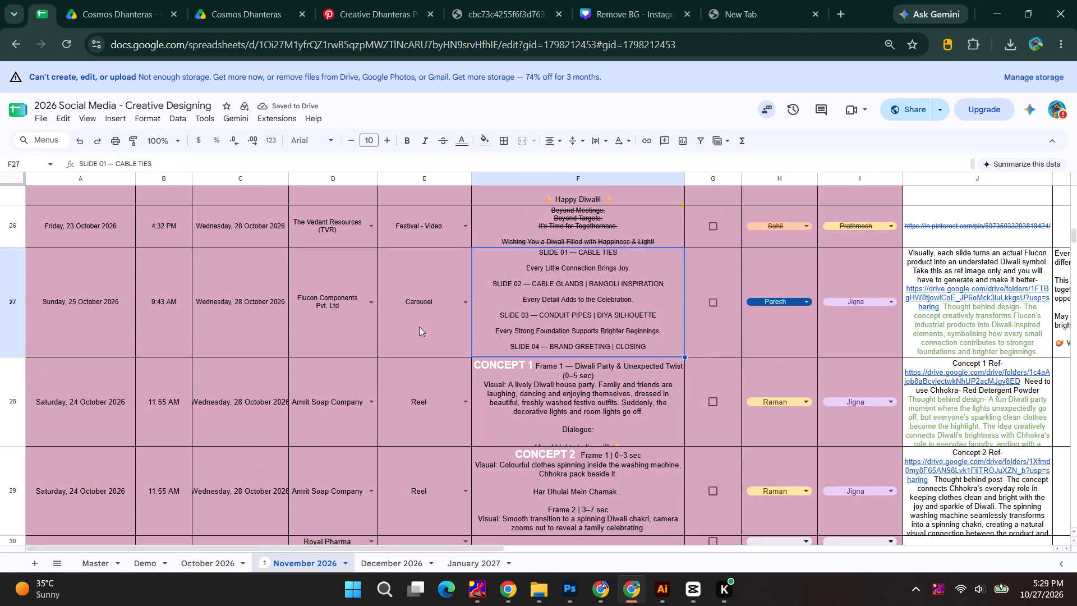
scroll(565, 288, "up", 8)
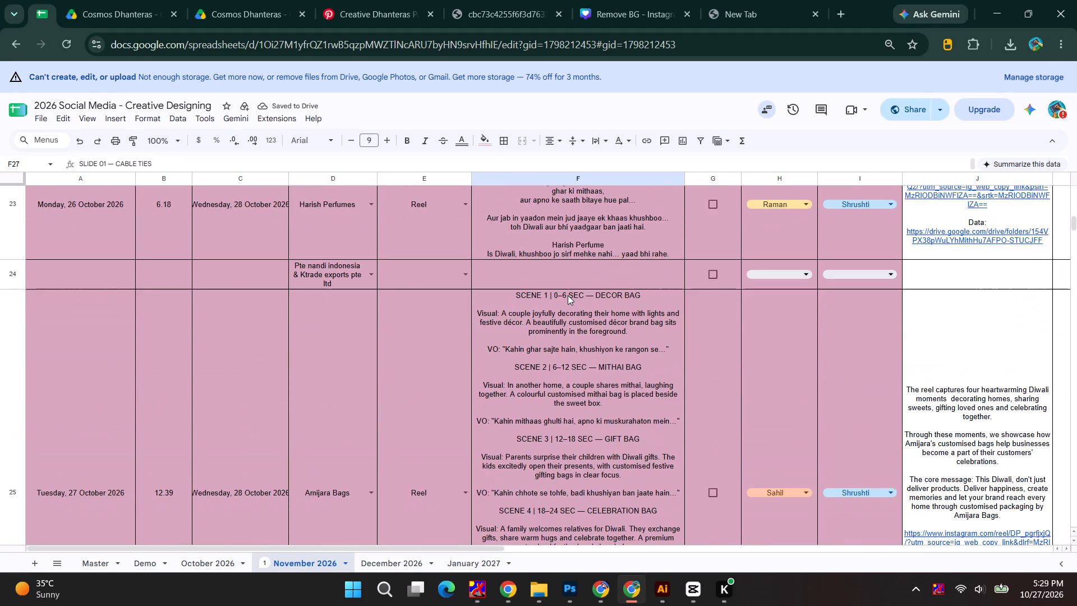
scroll(568, 299, "up", 20)
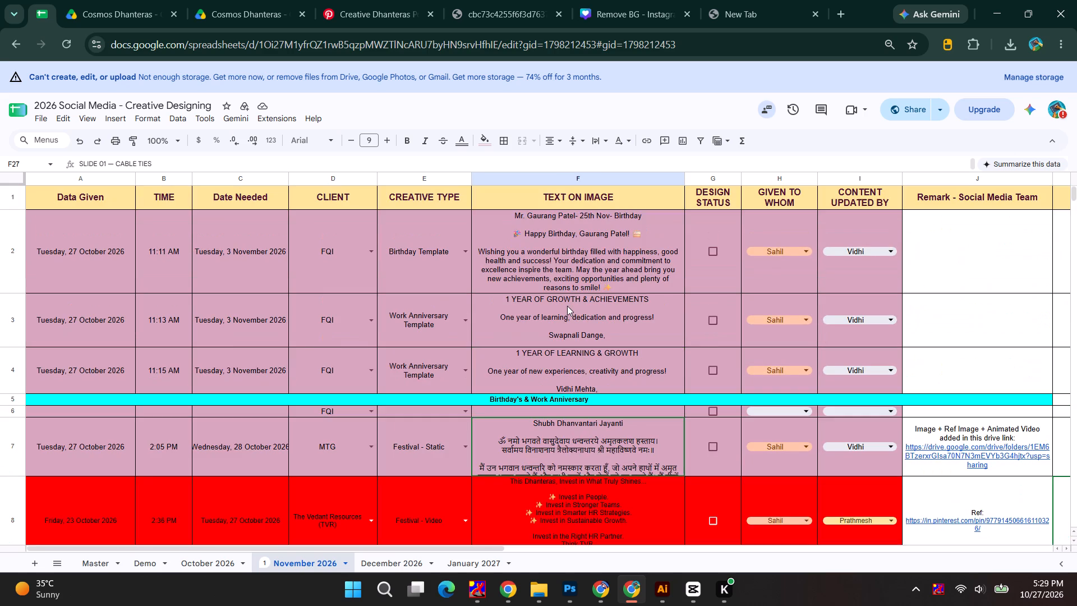
scroll(567, 311, "down", 17)
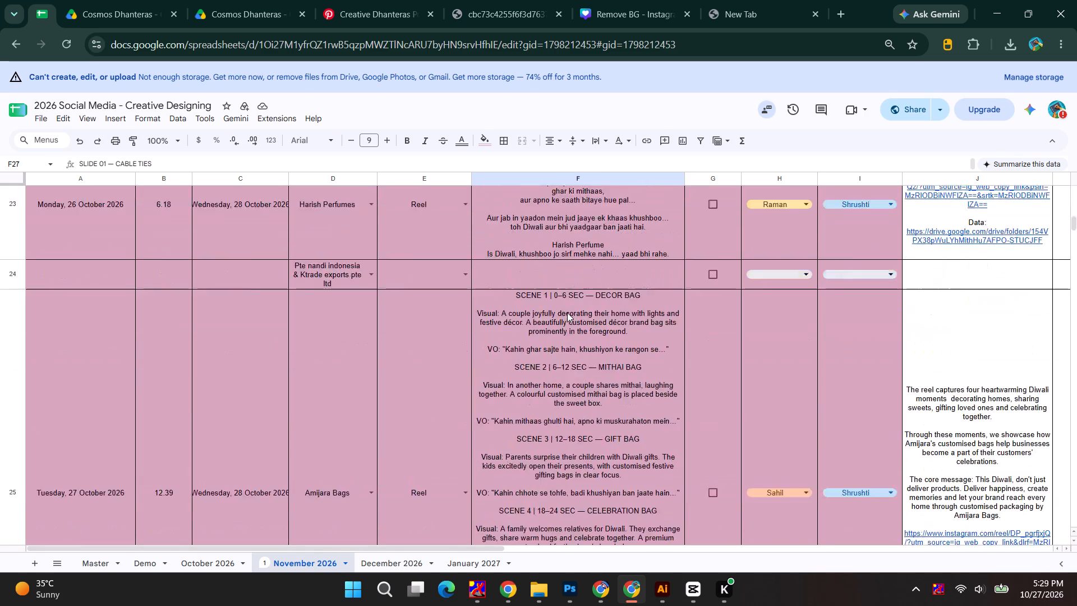
scroll(567, 313, "up", 8)
scroll(560, 369, "down", 4)
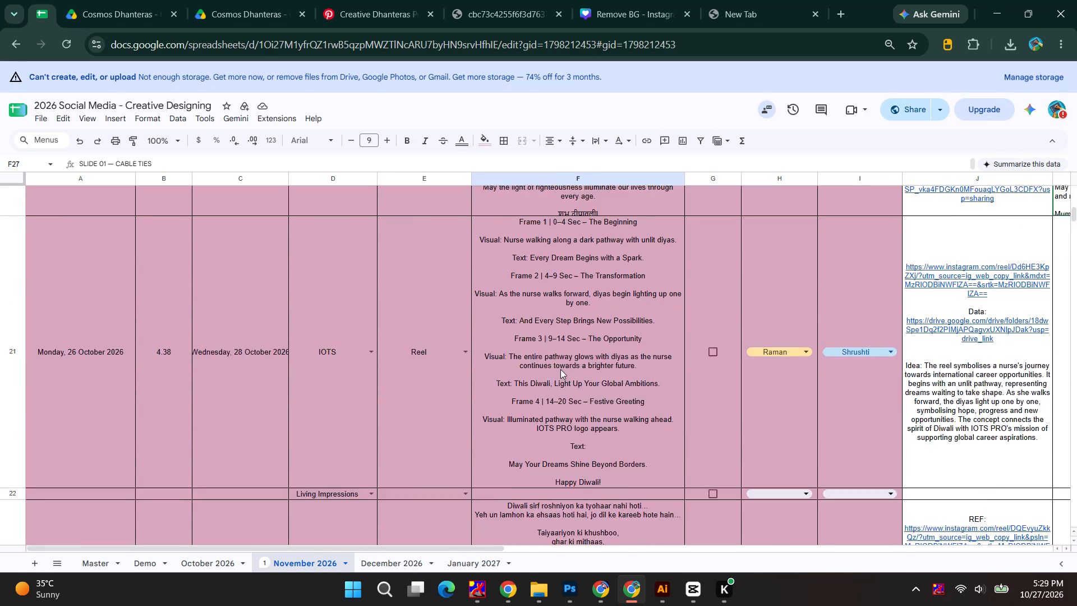
scroll(560, 369, "down", 19)
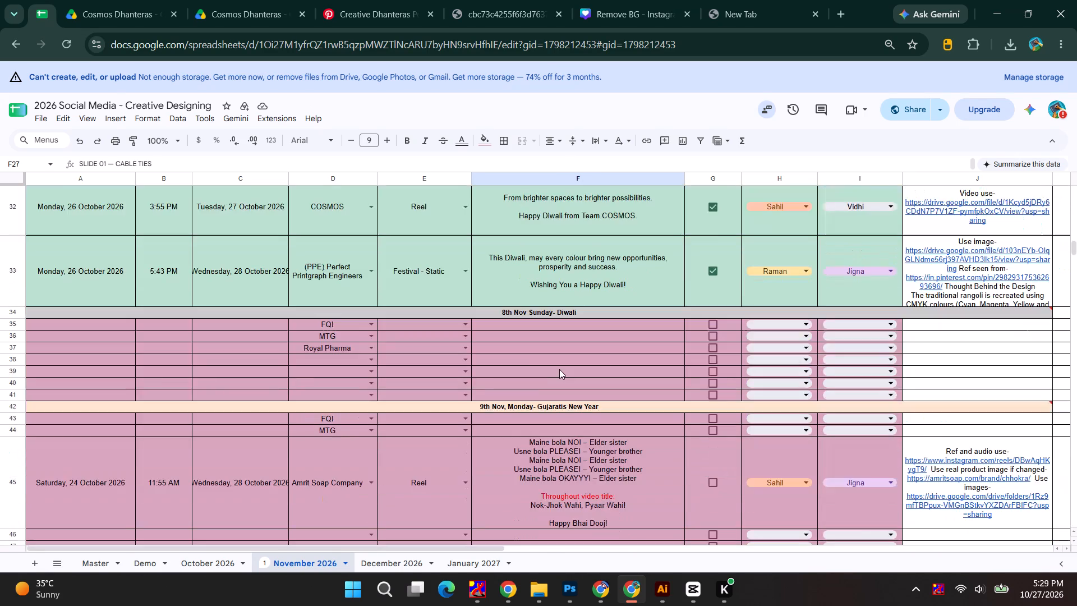
scroll(559, 369, "down", 5)
Look through the October 2026 sheet for unfinished designs assigned to Paresh.
left_click(219, 560)
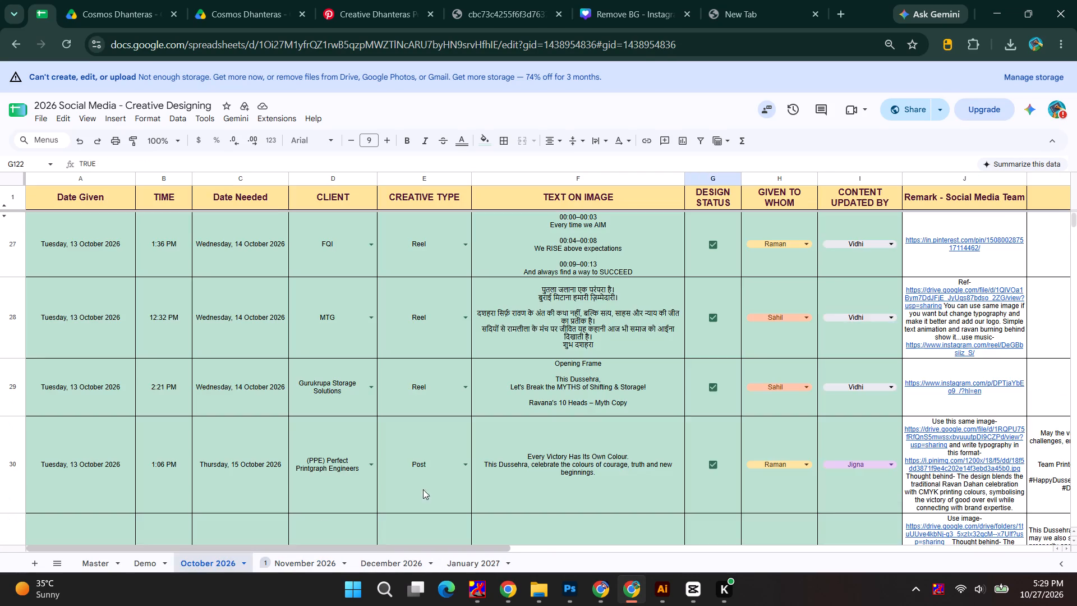
scroll(706, 393, "down", 13)
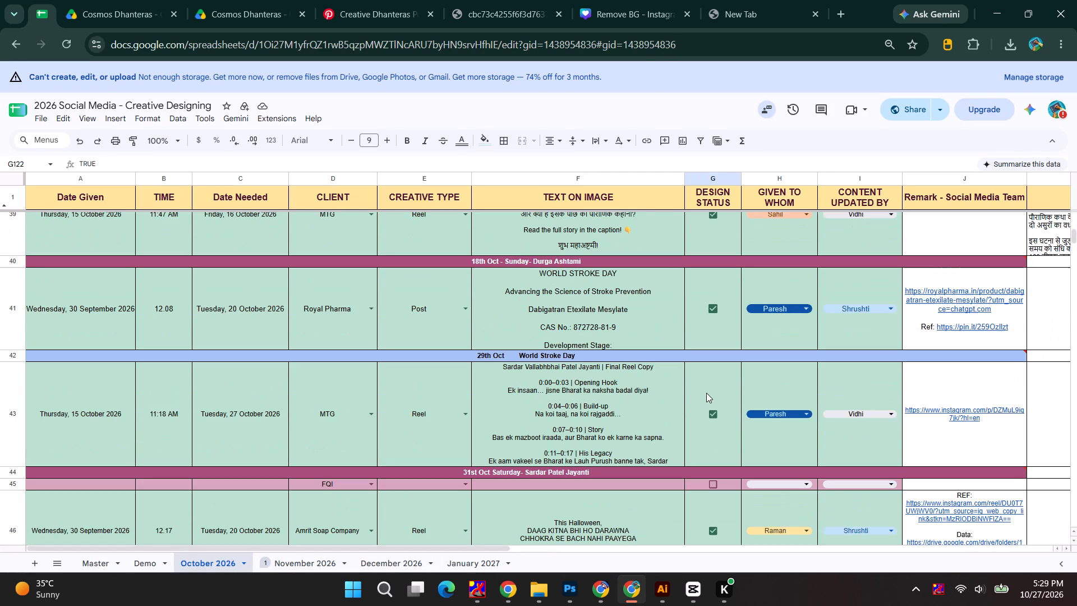
scroll(706, 393, "down", 6)
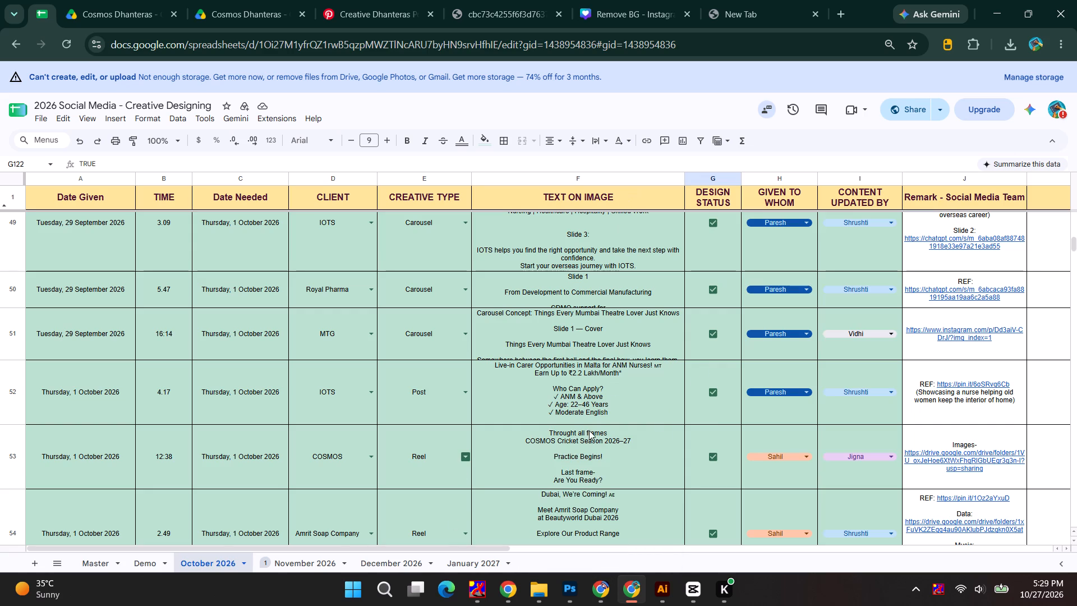
scroll(592, 421, "down", 14)
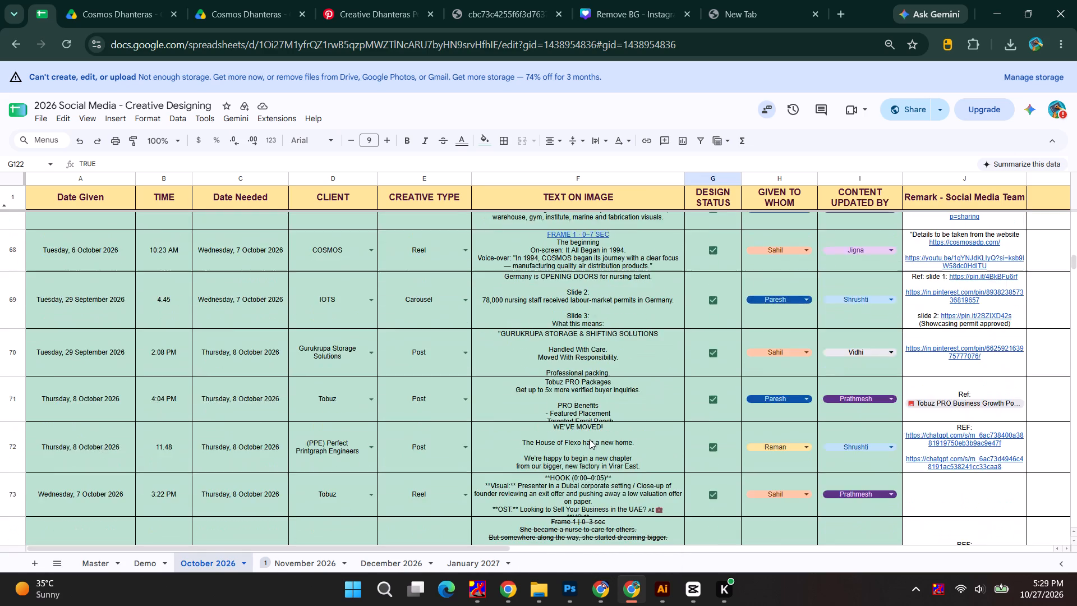
scroll(590, 439, "down", 14)
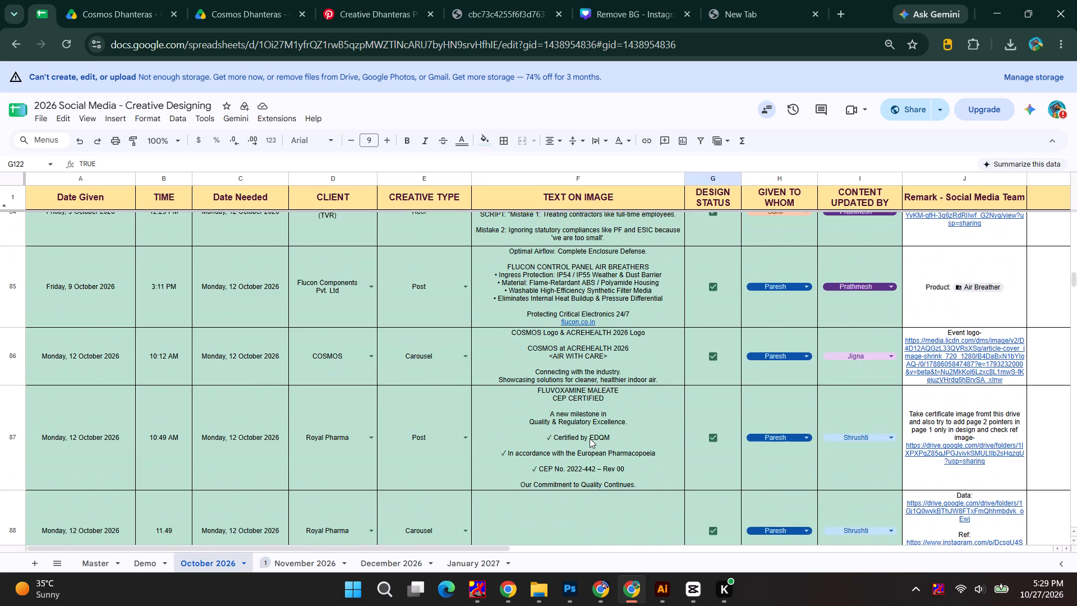
scroll(590, 438, "down", 17)
scroll(669, 435, "up", 2)
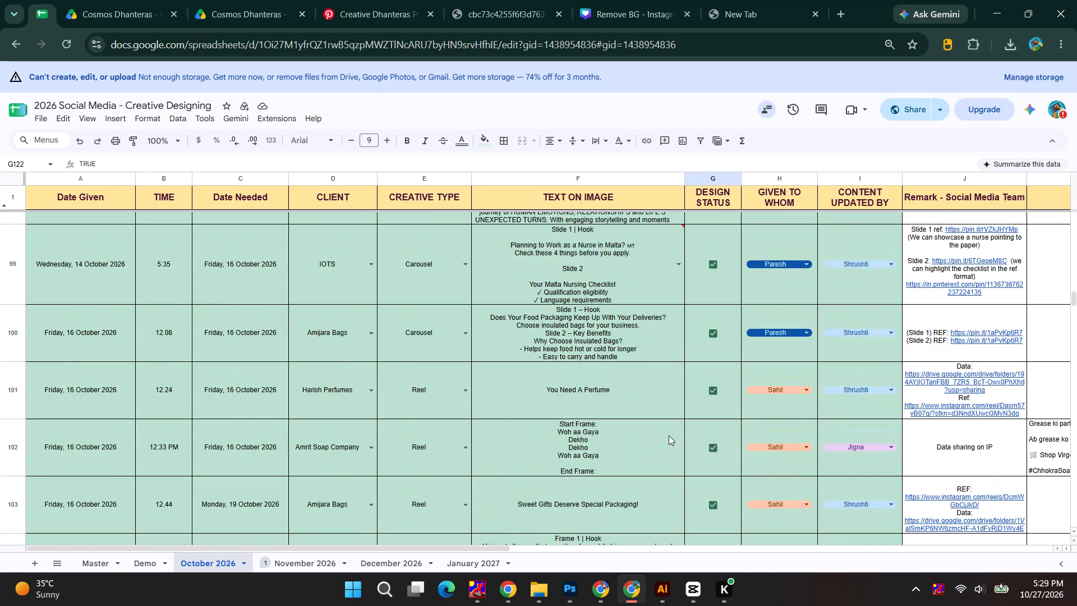
scroll(669, 439, "down", 19)
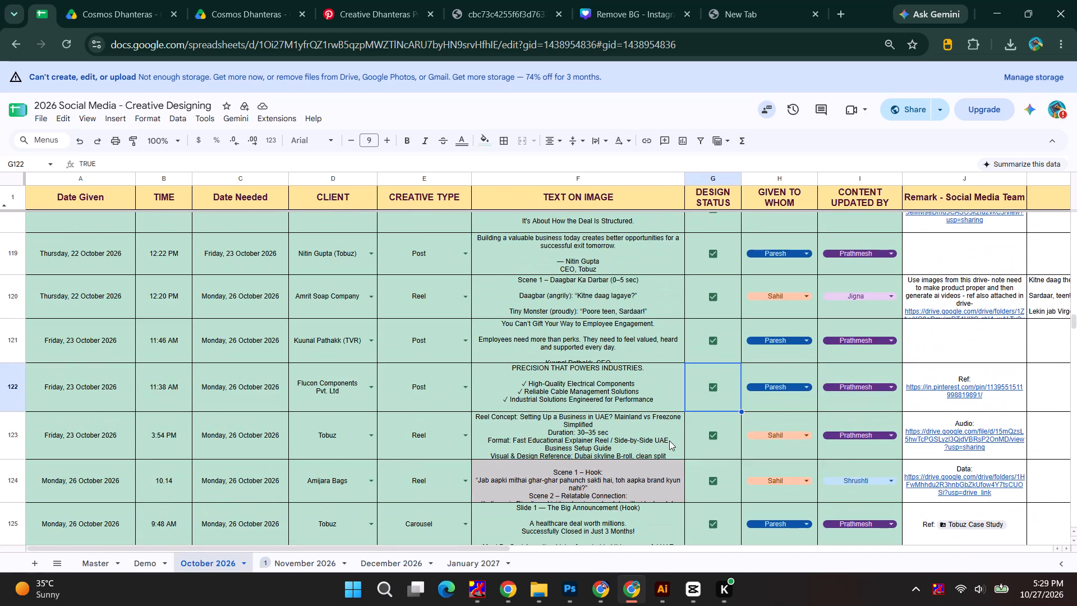
scroll(669, 441, "down", 4)
Open the Pinterest reference link of the Harish Perfumes "Outfit Check" post.
left_click(545, 402)
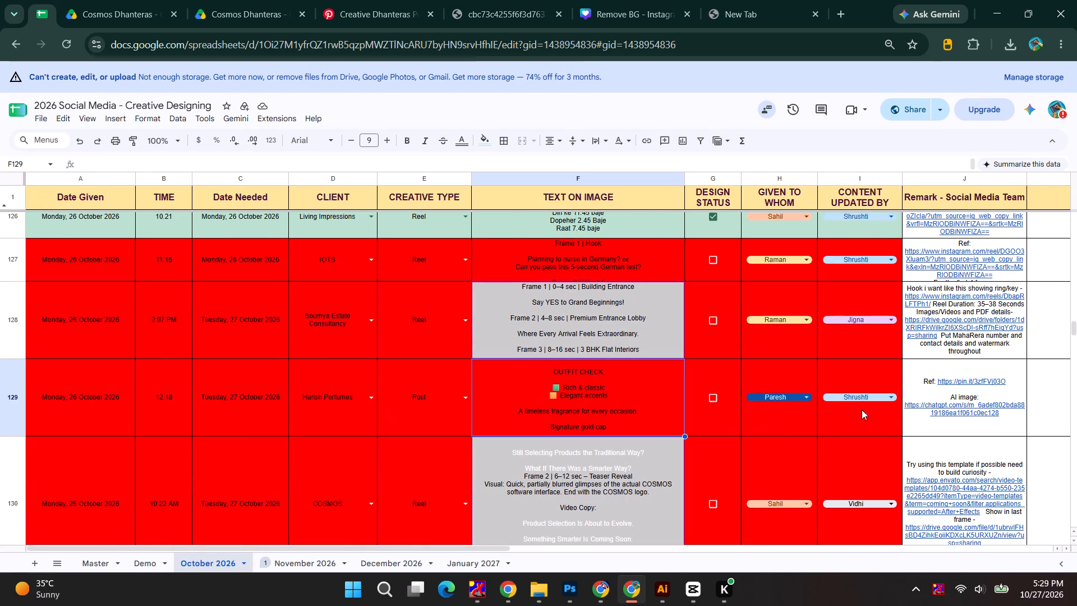
left_click(951, 385)
left_click(900, 449)
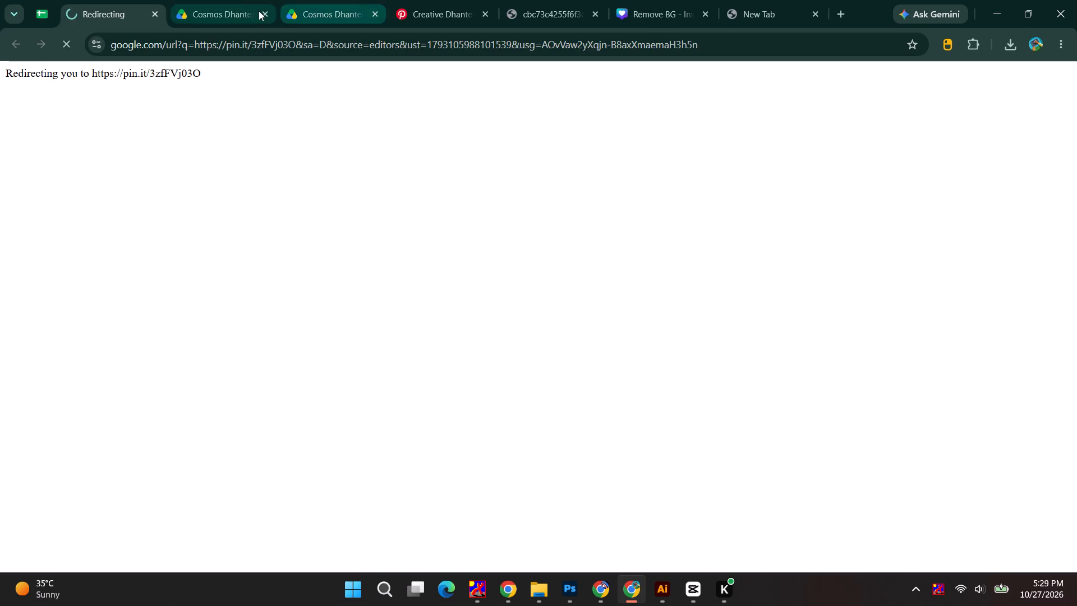
Close both Cosmos Dhanteras Drive pages.
left_click(235, 0)
key("ctrl+w")
left_click(289, 0)
key("ctrl+w")
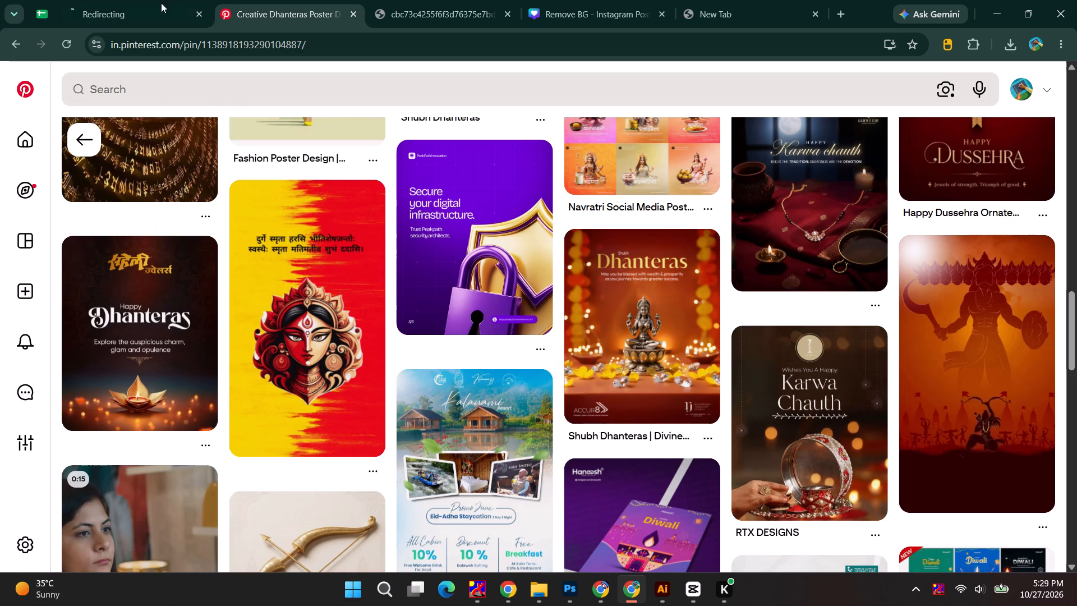
left_click(136, 0)
left_click(42, 0)
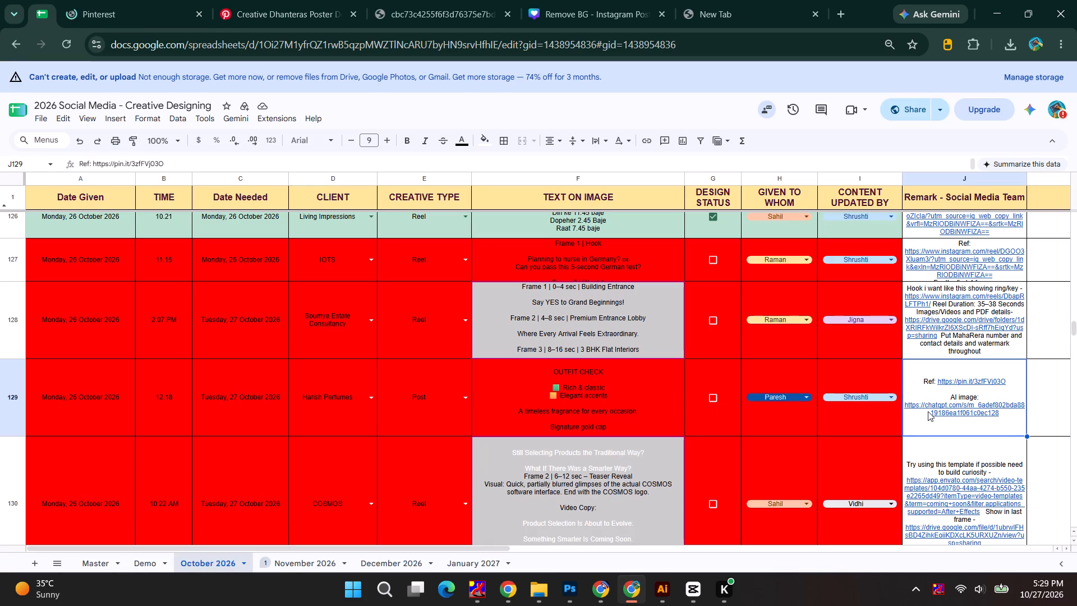
left_click(941, 409)
left_click(913, 478)
left_click(236, 4)
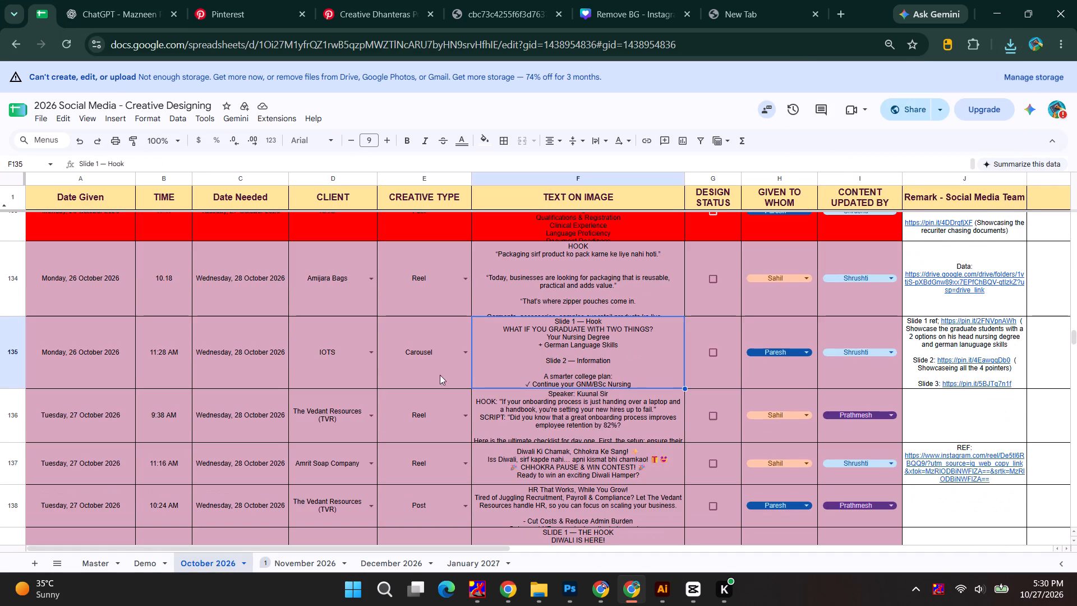
left_click(322, 363)
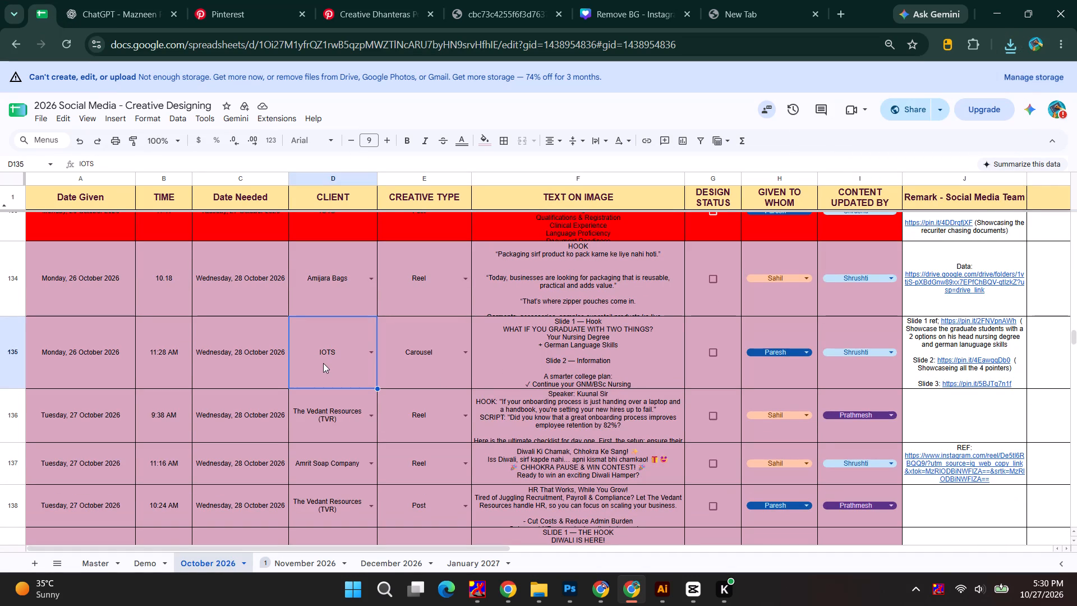
scroll(476, 426, "down", 1)
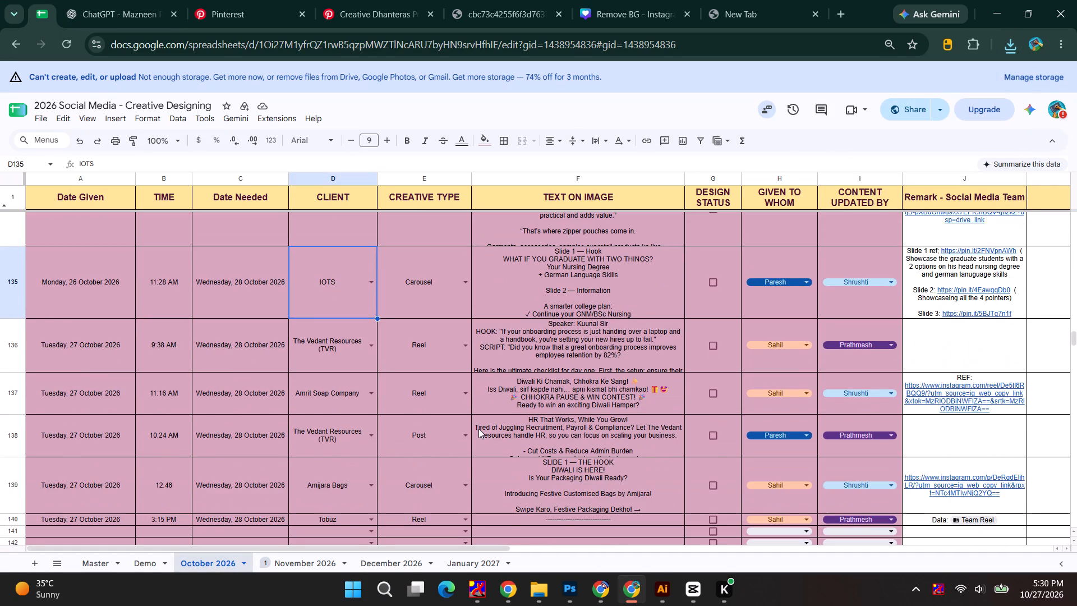
scroll(478, 429, "up", 13)
scroll(479, 429, "up", 9)
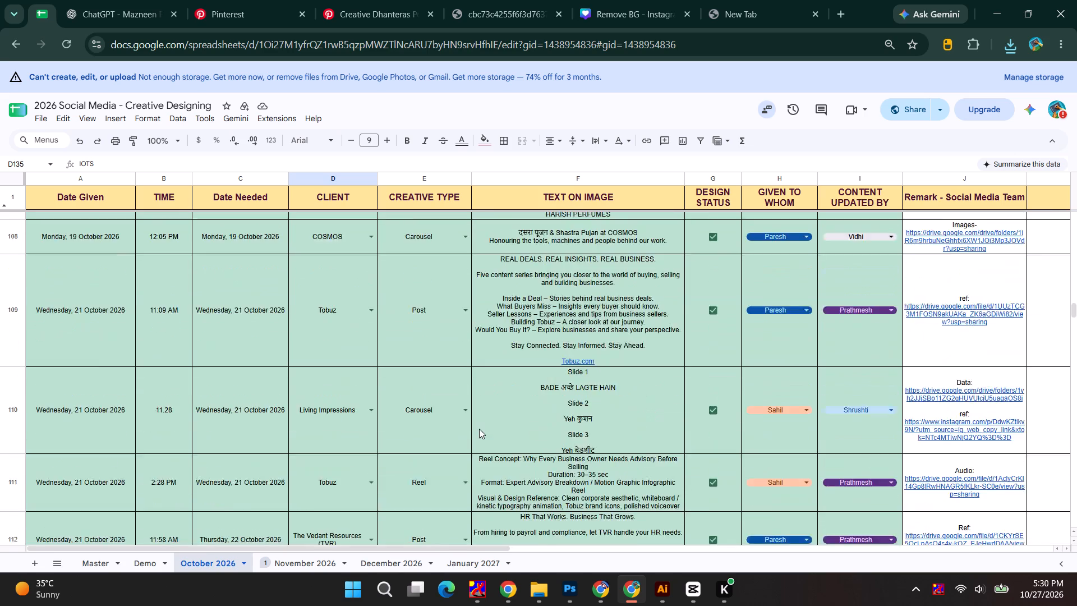
scroll(479, 429, "down", 16)
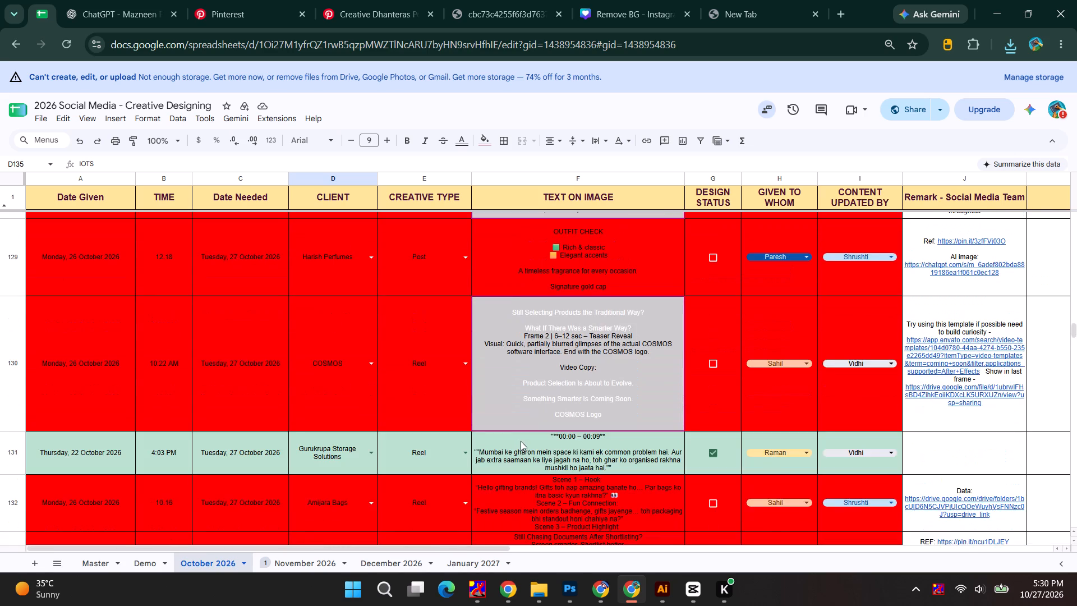
scroll(522, 440, "down", 2)
Open the REF, Option 2 and recruiter-chasing-documents reference links of the IOTS "Still Chasing Documents After Shortlisting?" post.
left_click(381, 434)
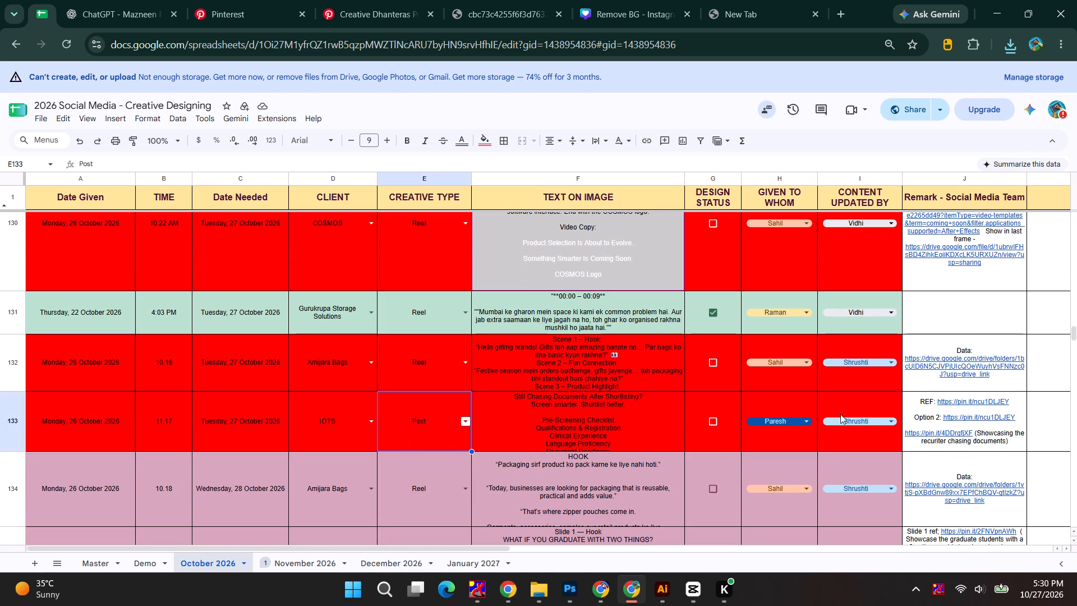
left_click(960, 400)
left_click(908, 469)
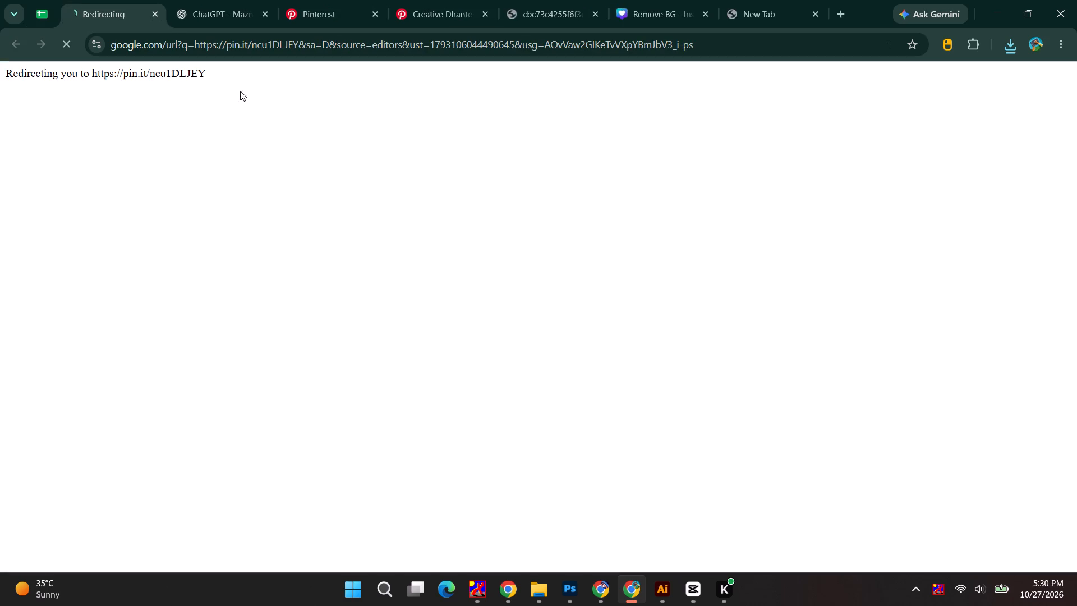
left_click(39, 0)
left_click(955, 416)
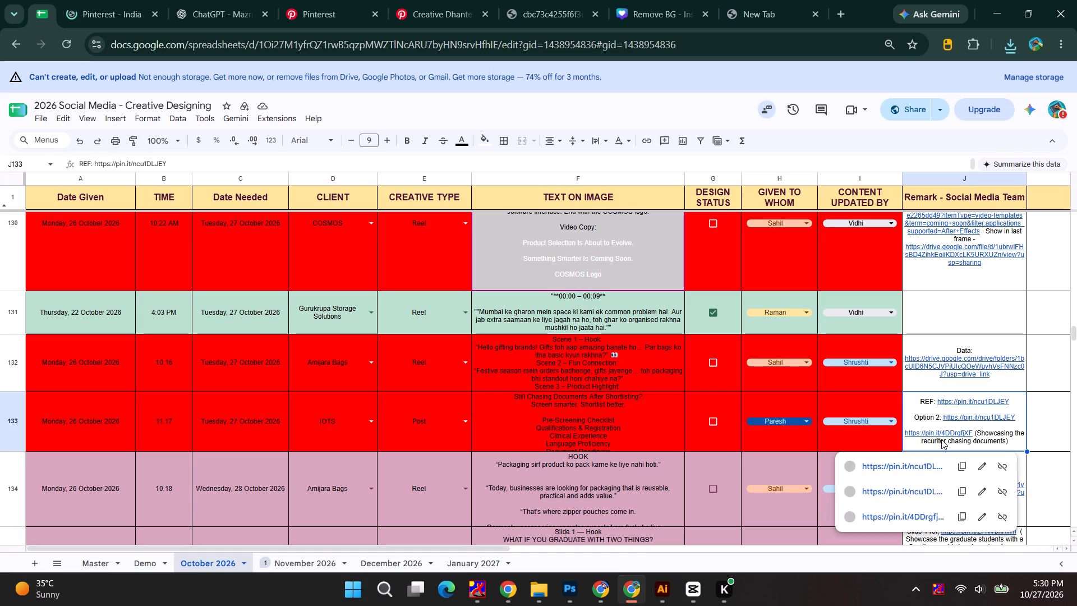
left_click(895, 494)
left_click(201, 0)
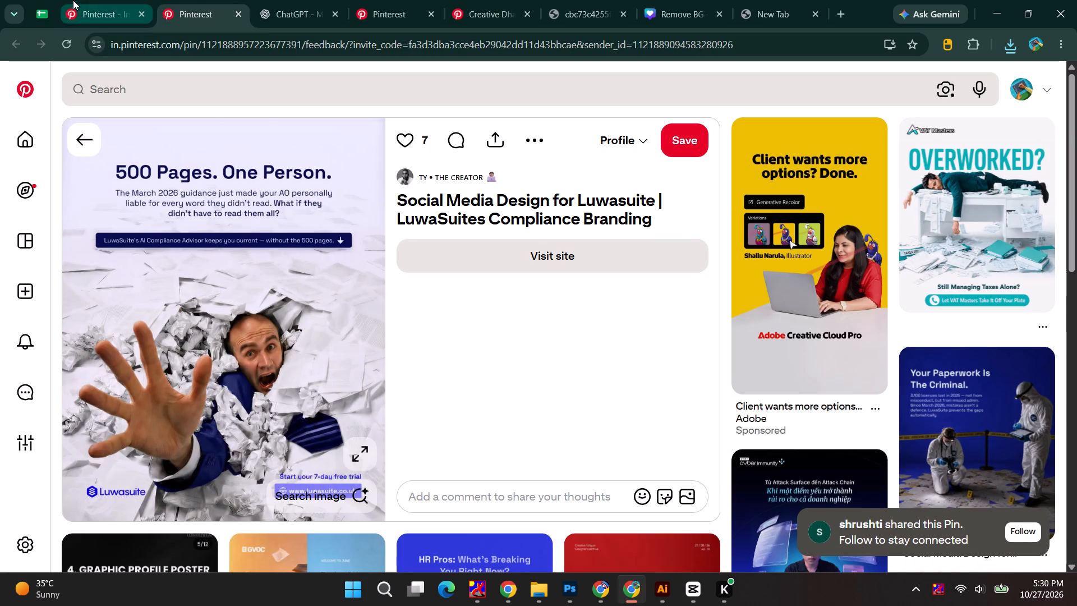
left_click(89, 0)
left_click(192, 4)
left_click(97, 0)
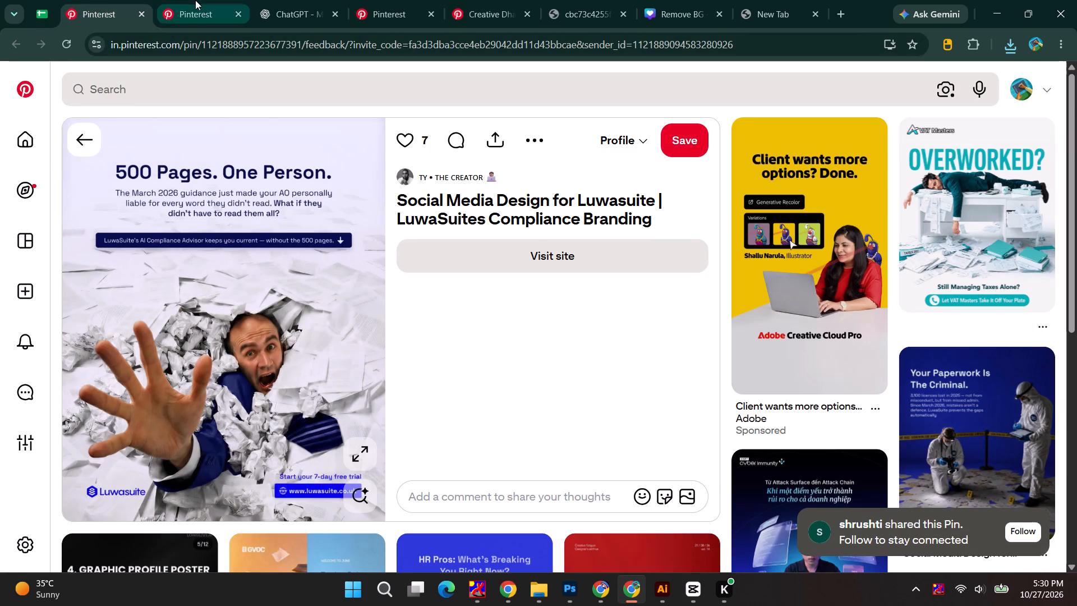
left_click(195, 0)
left_click(123, 0)
left_click(31, 0)
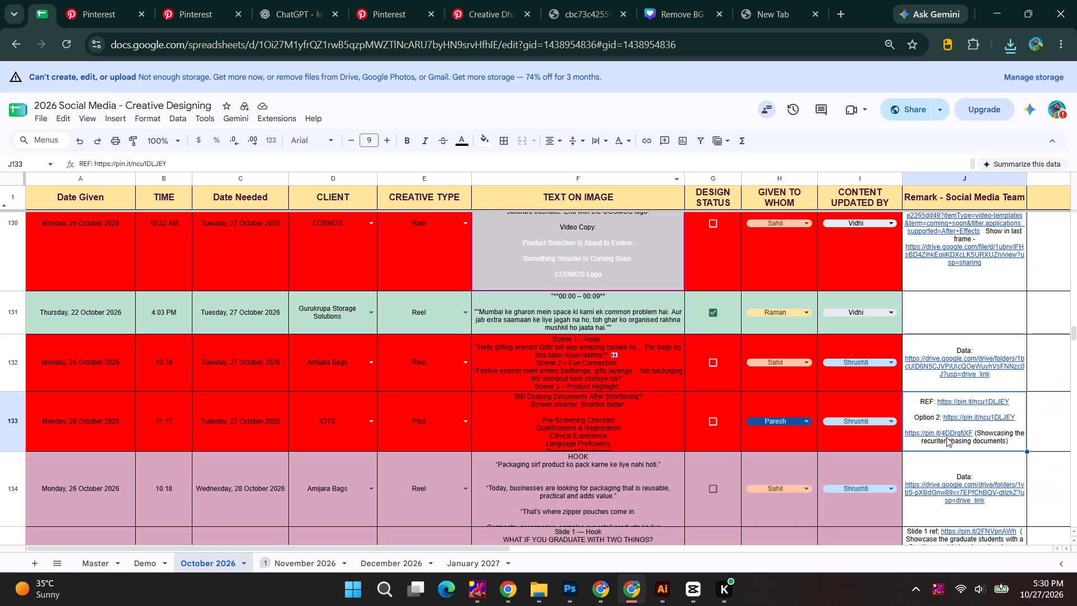
left_click(945, 432)
left_click(884, 519)
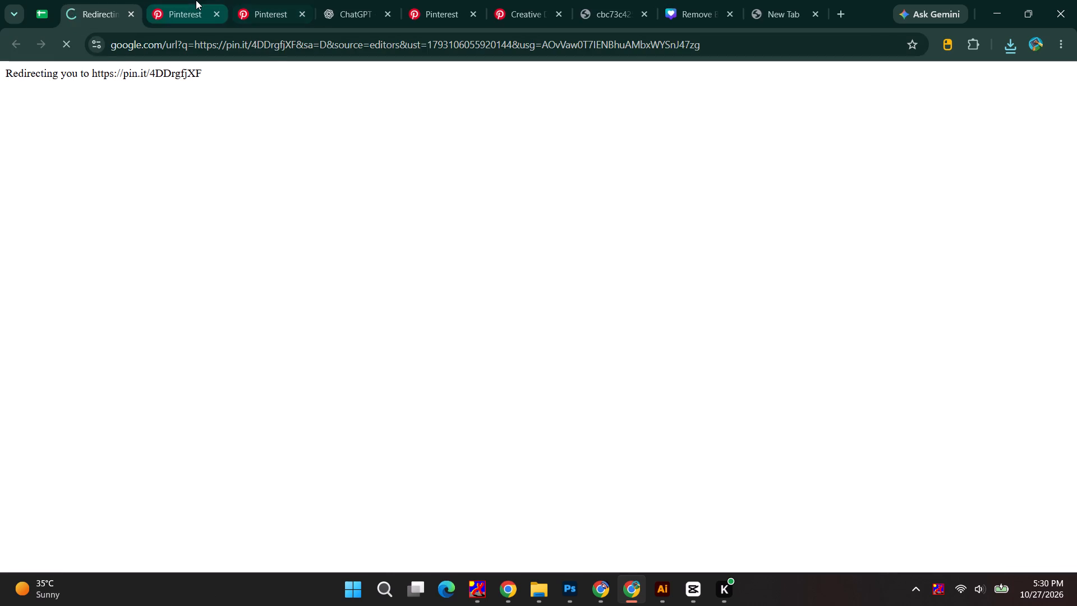
Close the duplicate Pinterest page among the IOTS post's opened reference links.
left_click(196, 0)
left_click(213, 15)
left_click(97, 0)
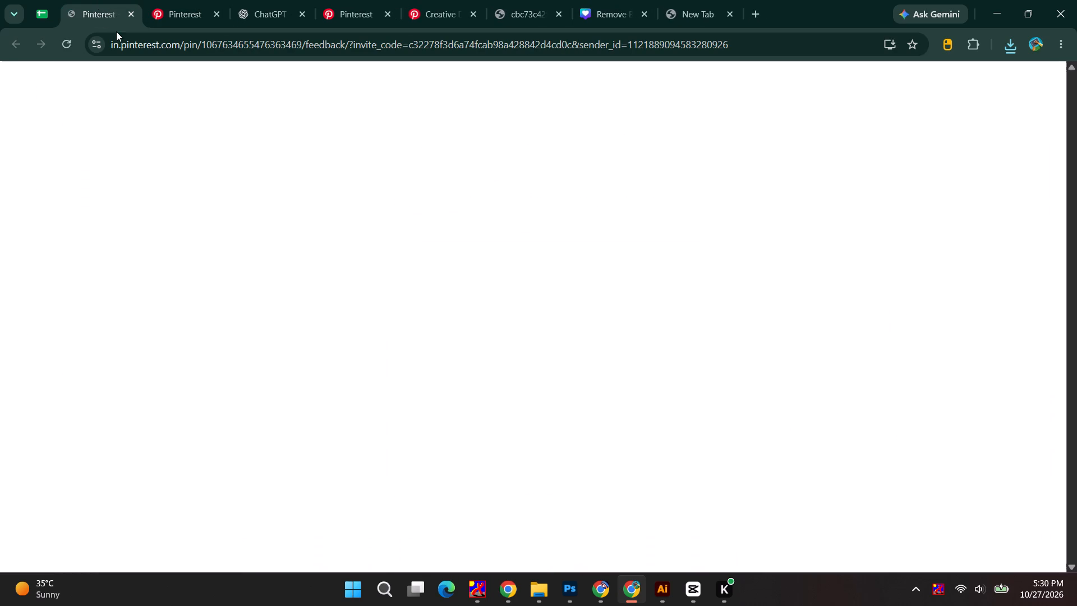
Read the full Text on Image copy of the IOTS "Still Chasing Documents After Shortlisting?" post and view the KeepAm Pinterest reference.
left_click(49, 0)
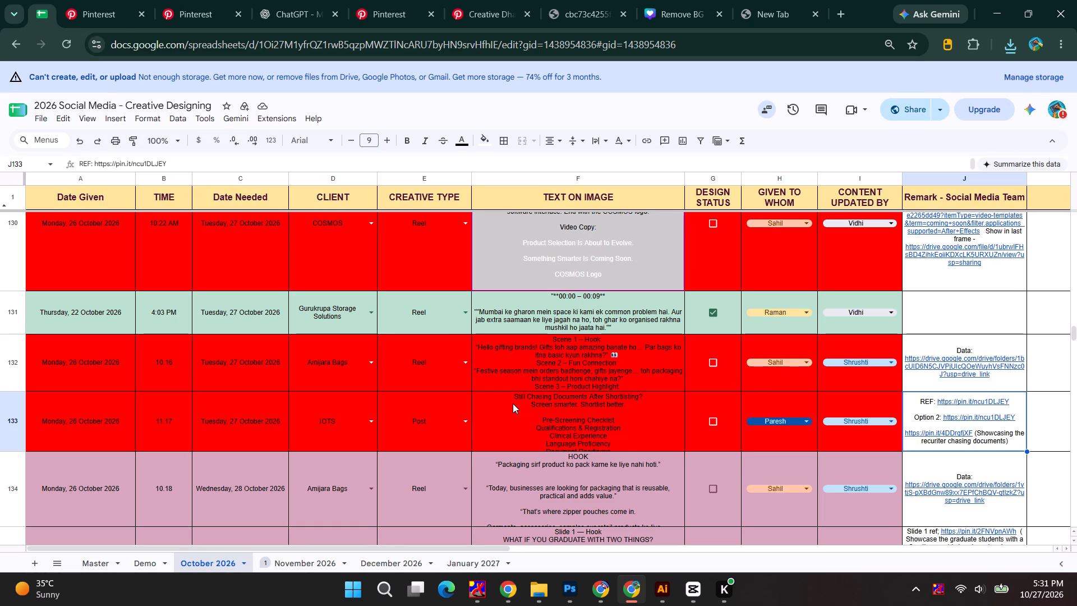
left_click_drag(512, 402, 649, 398)
double_click(613, 410)
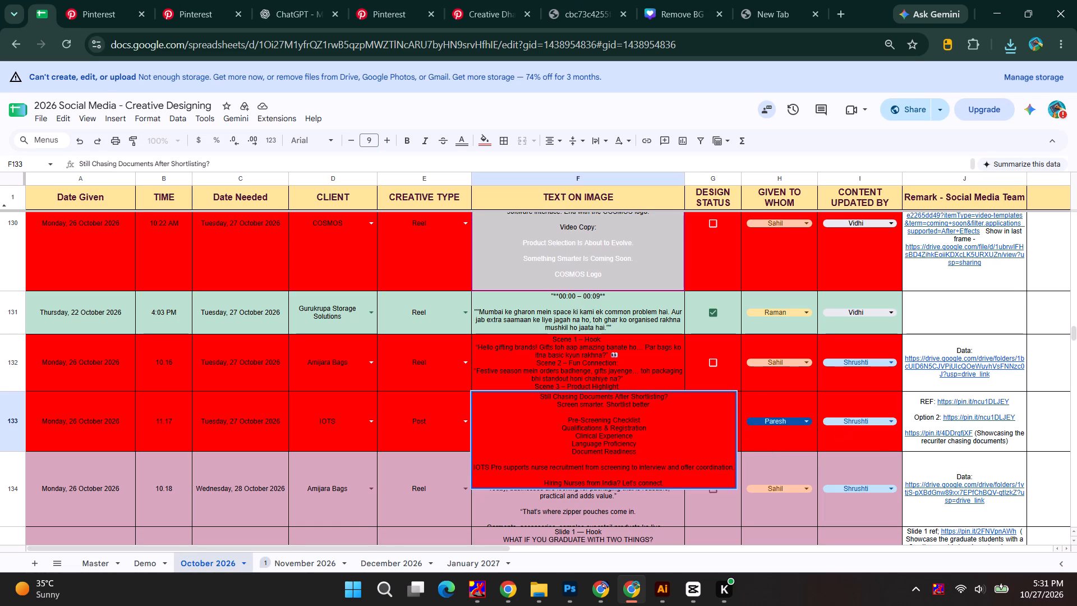
left_click(102, 0)
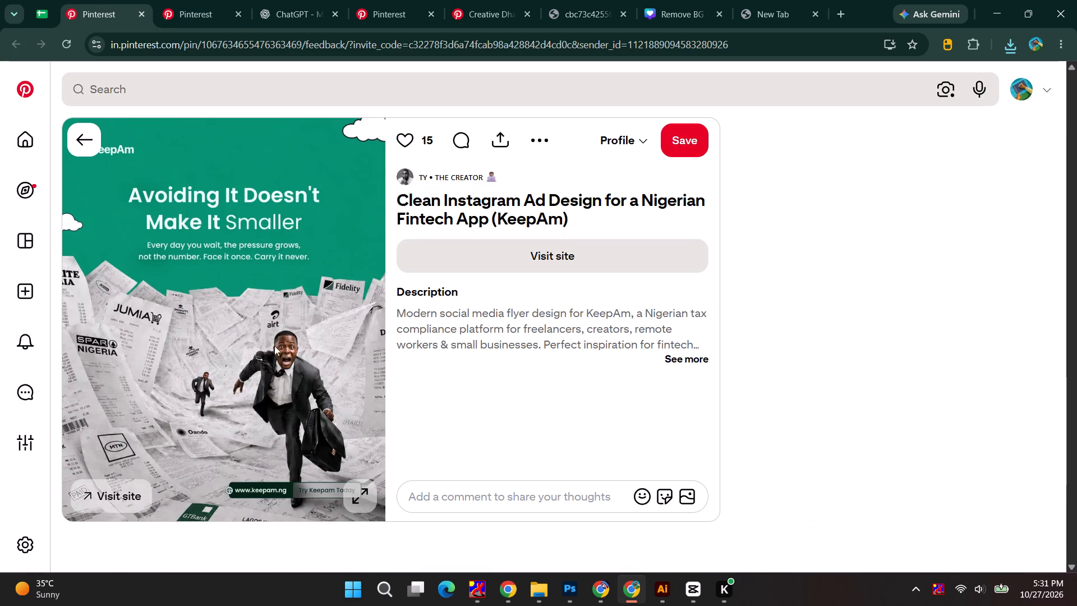
left_click(42, 0)
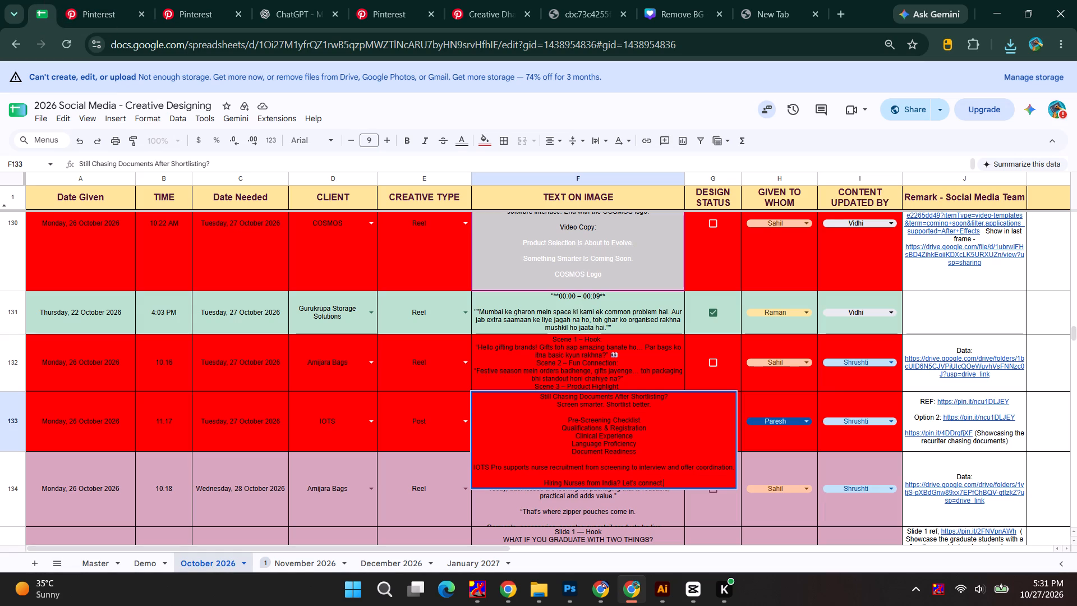
left_click_drag(542, 393, 678, 457)
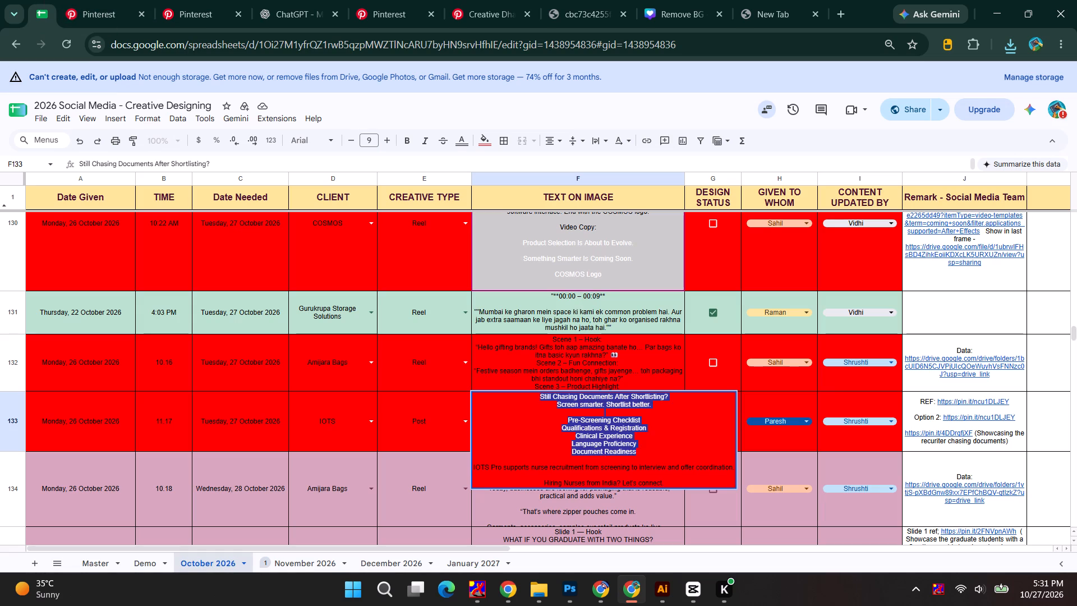
left_click_drag(678, 457, 692, 485)
View the Luwasuite "500 Pages. One Person." Pinterest reference and browse its related designs for ideas for the IOTS post.
left_click(127, 7)
left_click(203, 0)
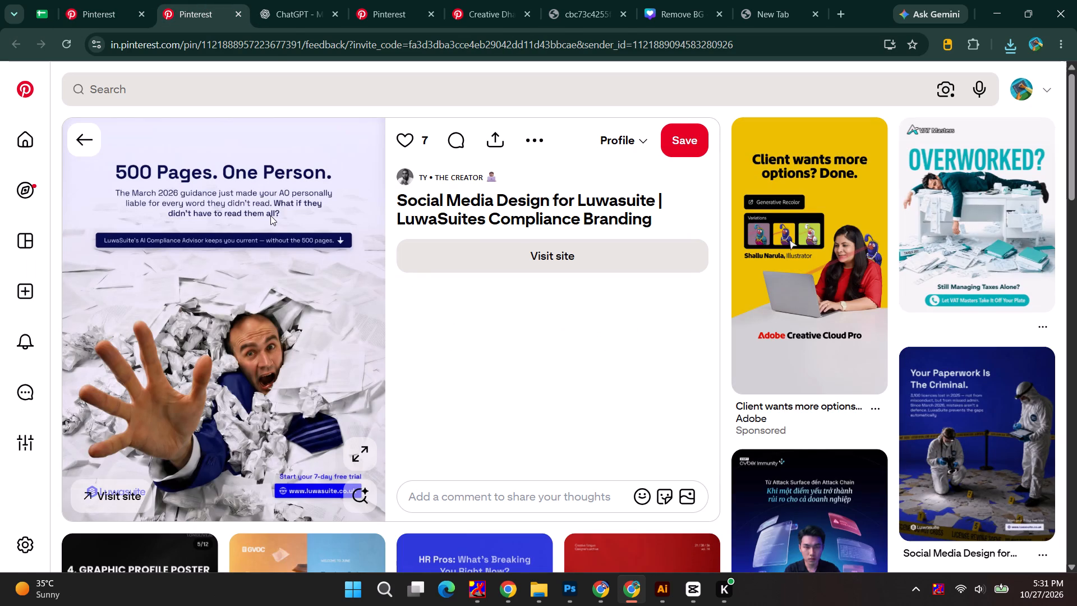
scroll(519, 284, "down", 4)
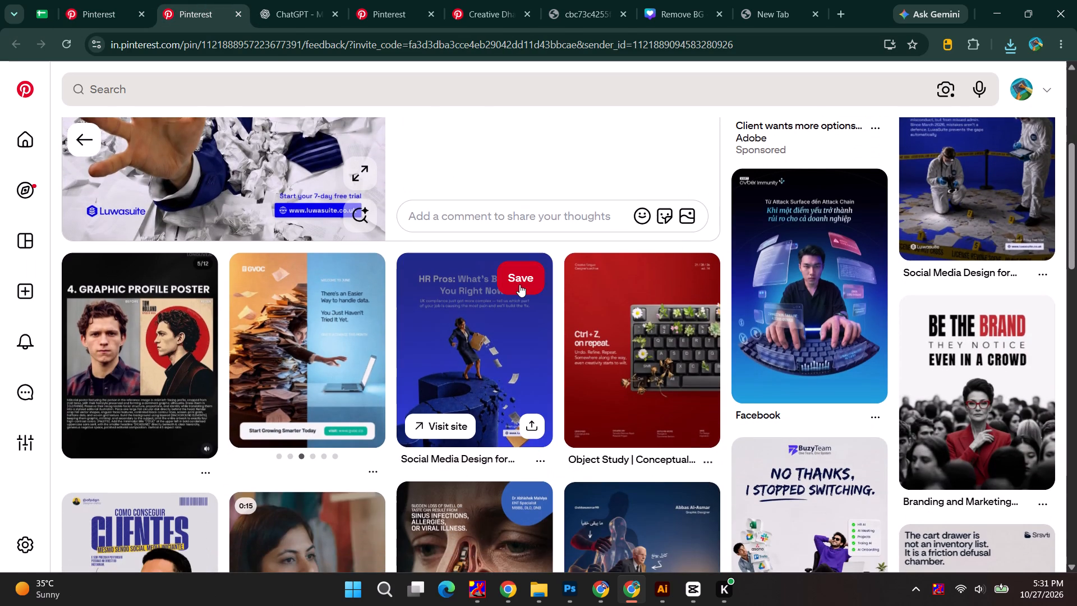
scroll(519, 284, "down", 3)
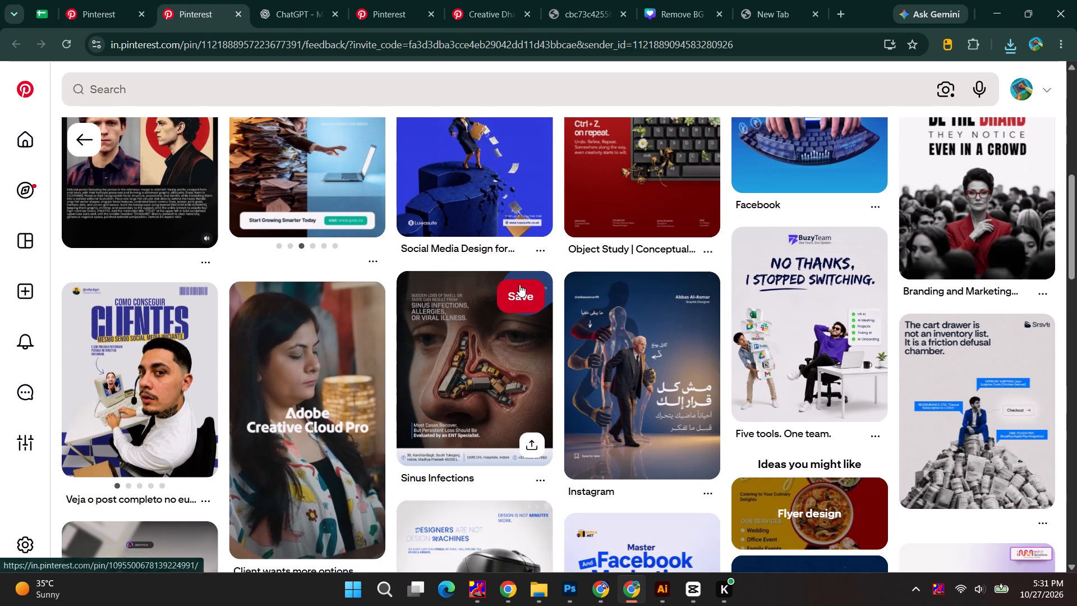
scroll(521, 289, "down", 1)
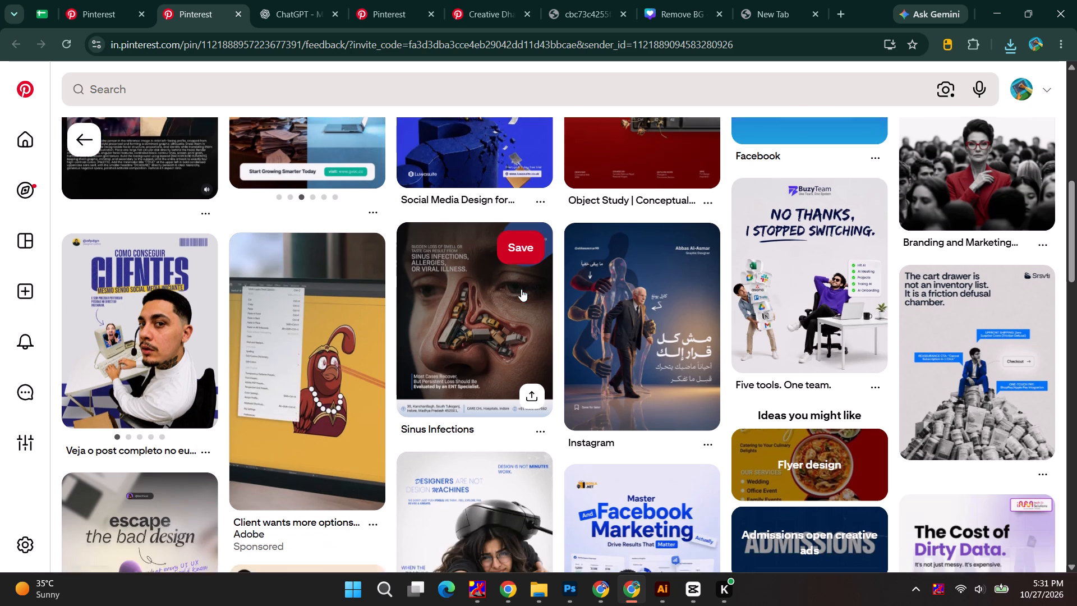
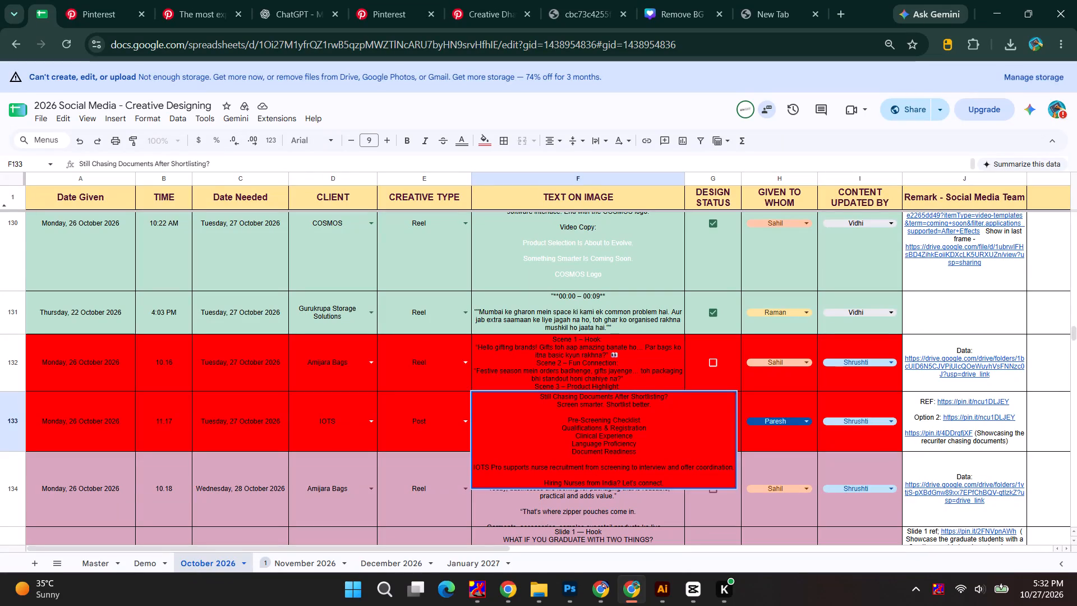
Copy the full Text on Image copy of the IOTS "Still Chasing Documents After Shortlisting?" post.
left_click_drag(534, 396, 684, 483)
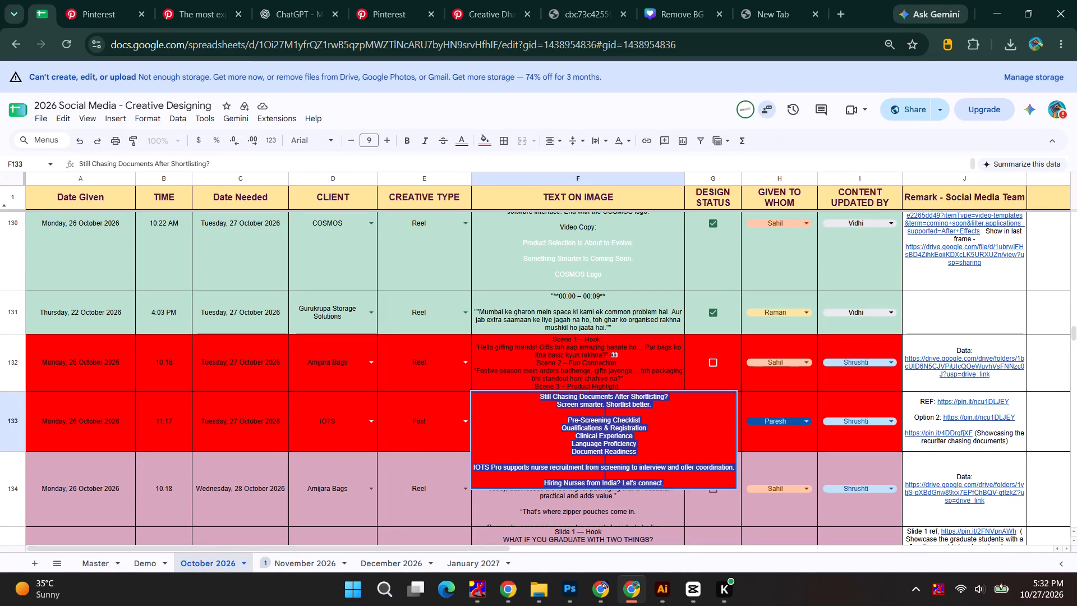
key("ctrl+c")
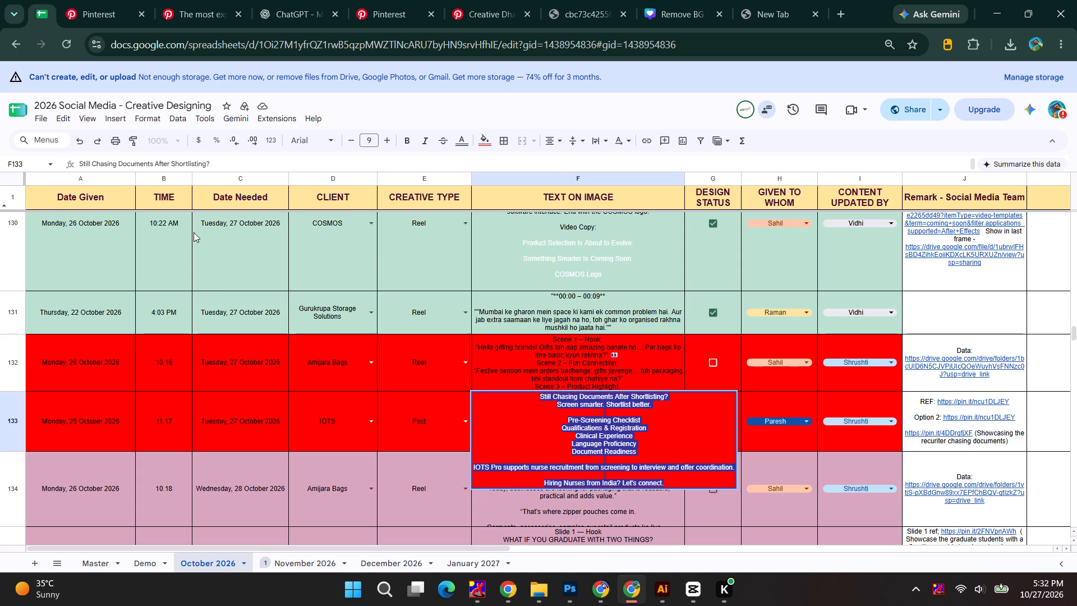
key("ctrl+c")
key("ctrl+c")
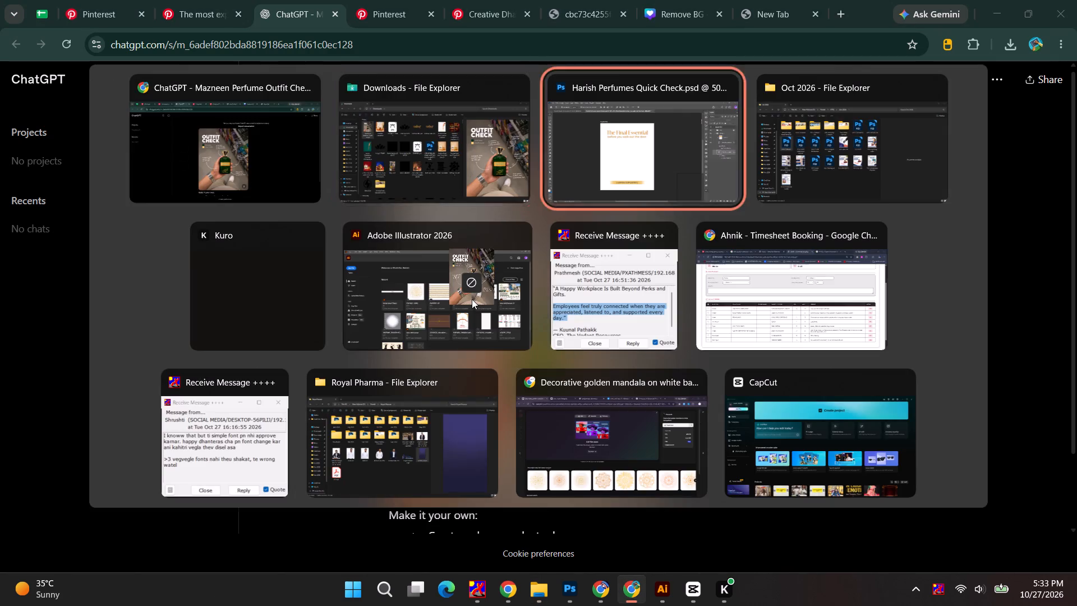
key("alt+Tab")
left_click_drag(472, 299, 489, 291)
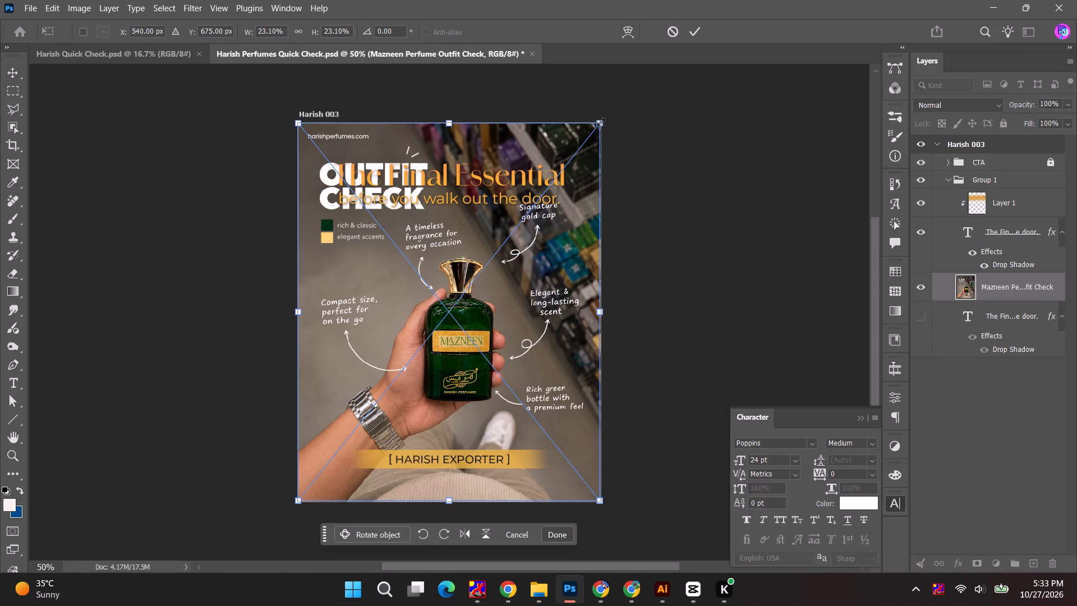
left_click_drag(601, 122, 609, 120, "alt+shift")
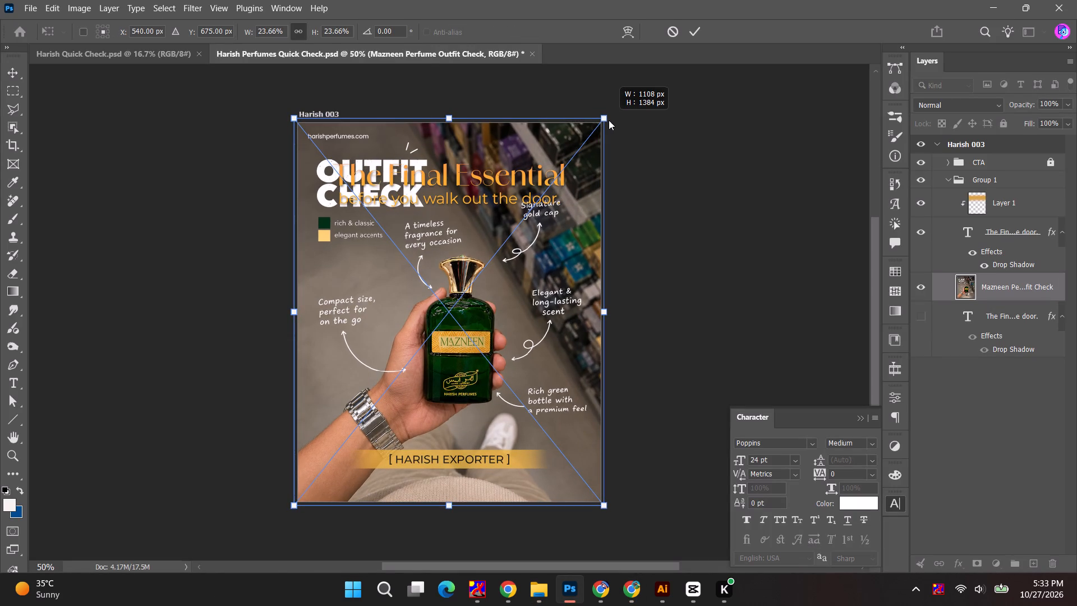
left_click_drag(609, 120, 610, 120, "alt+shift")
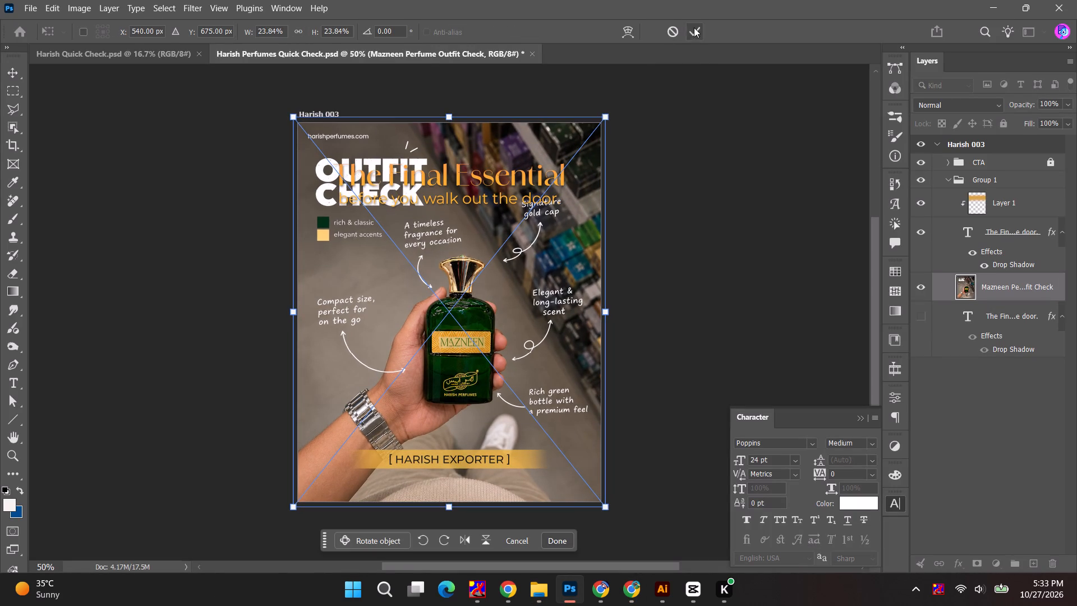
left_click(694, 26)
Delete the visible "The Final Essential" headline text layer and the Layer 1 clipped to it.
left_click(1006, 241)
left_click(1017, 201, "shift")
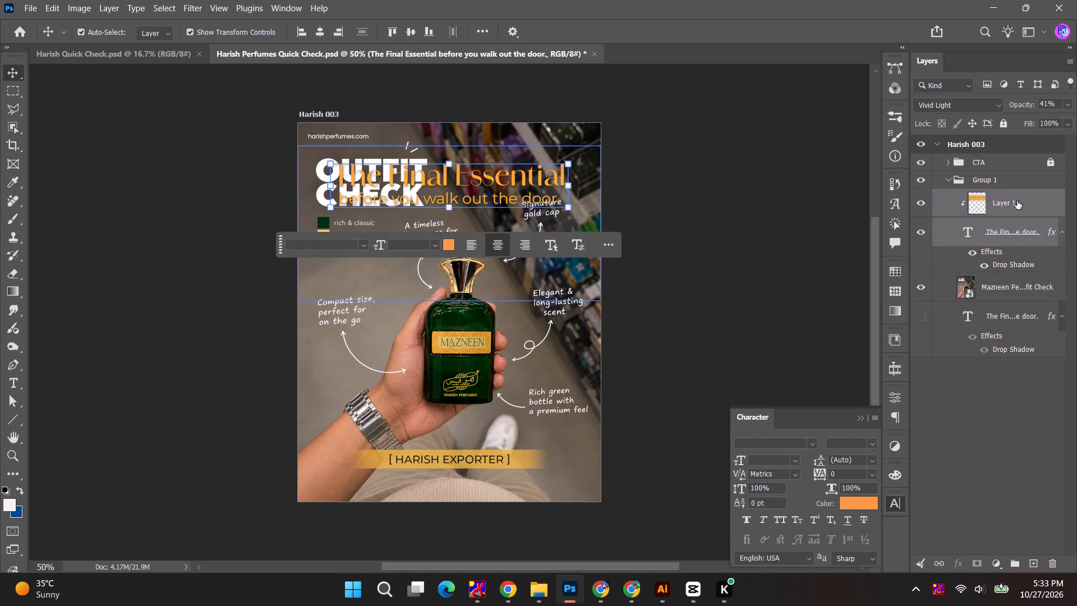
key("BackSpace")
left_click(692, 236)
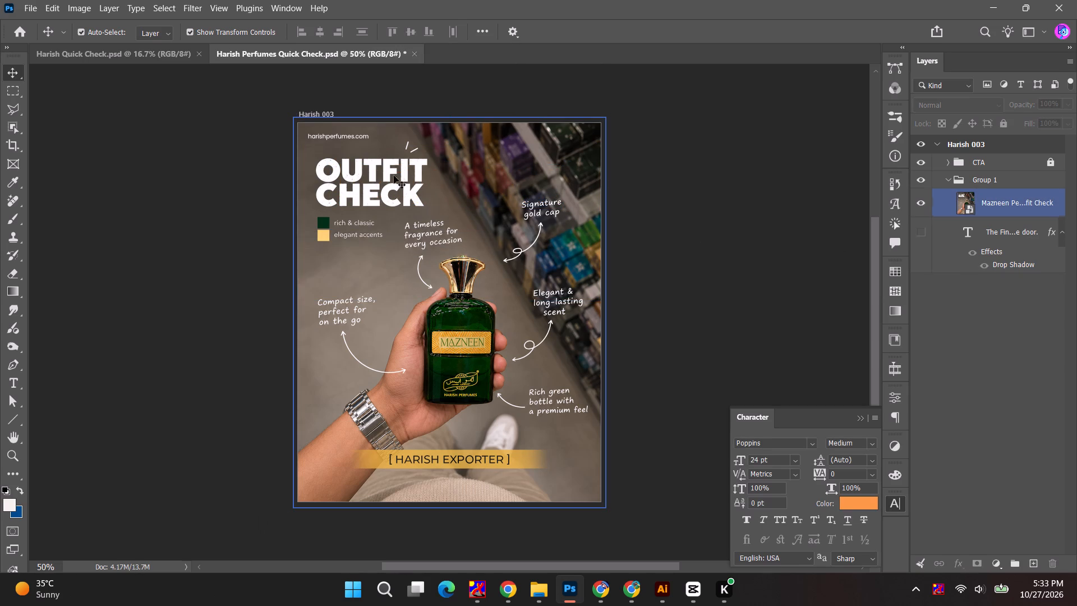
left_click(719, 361)
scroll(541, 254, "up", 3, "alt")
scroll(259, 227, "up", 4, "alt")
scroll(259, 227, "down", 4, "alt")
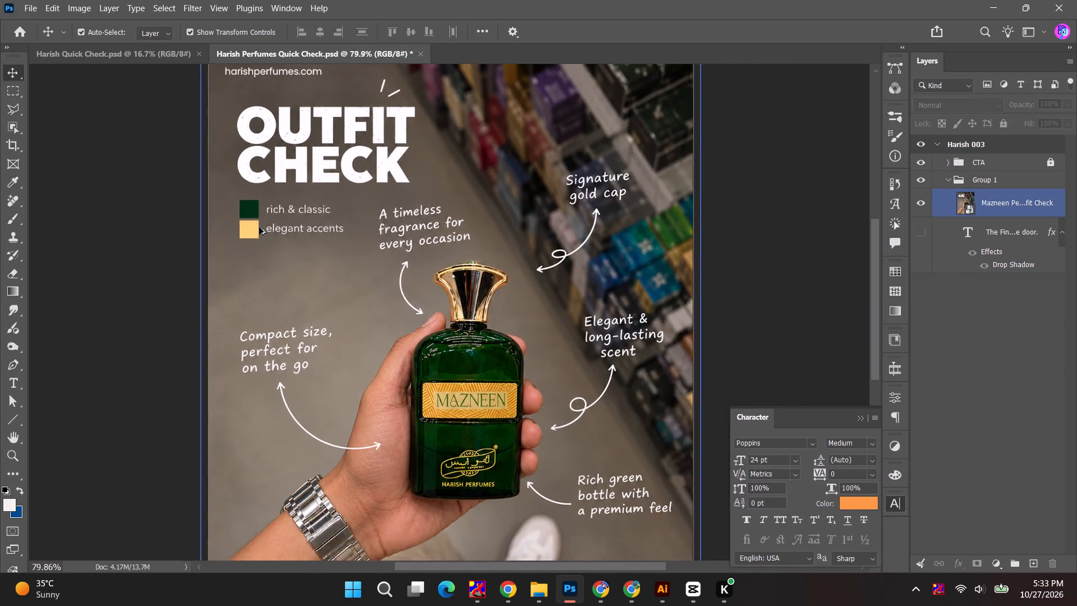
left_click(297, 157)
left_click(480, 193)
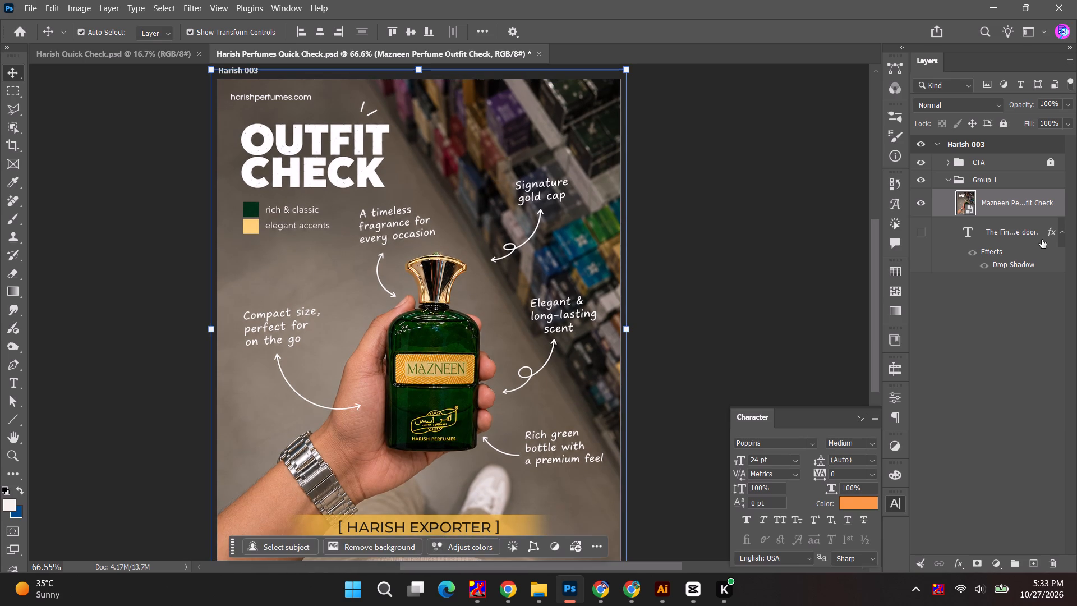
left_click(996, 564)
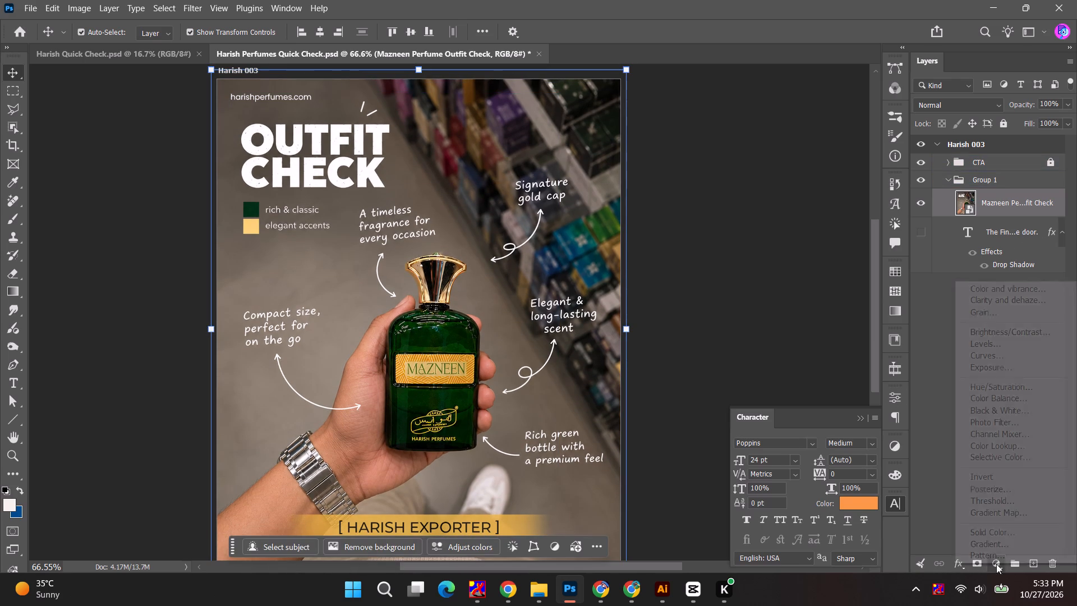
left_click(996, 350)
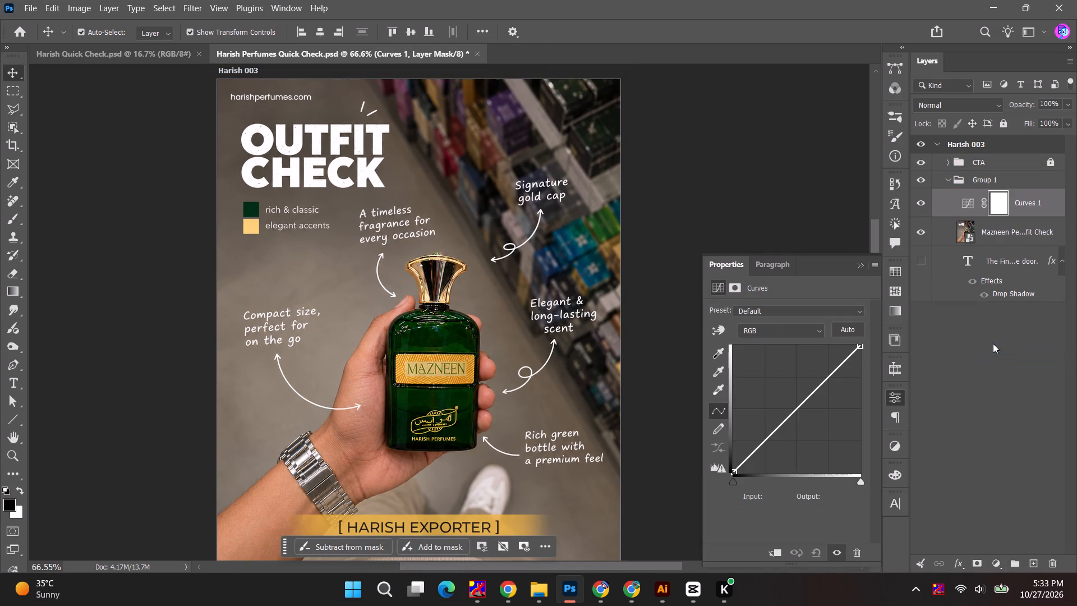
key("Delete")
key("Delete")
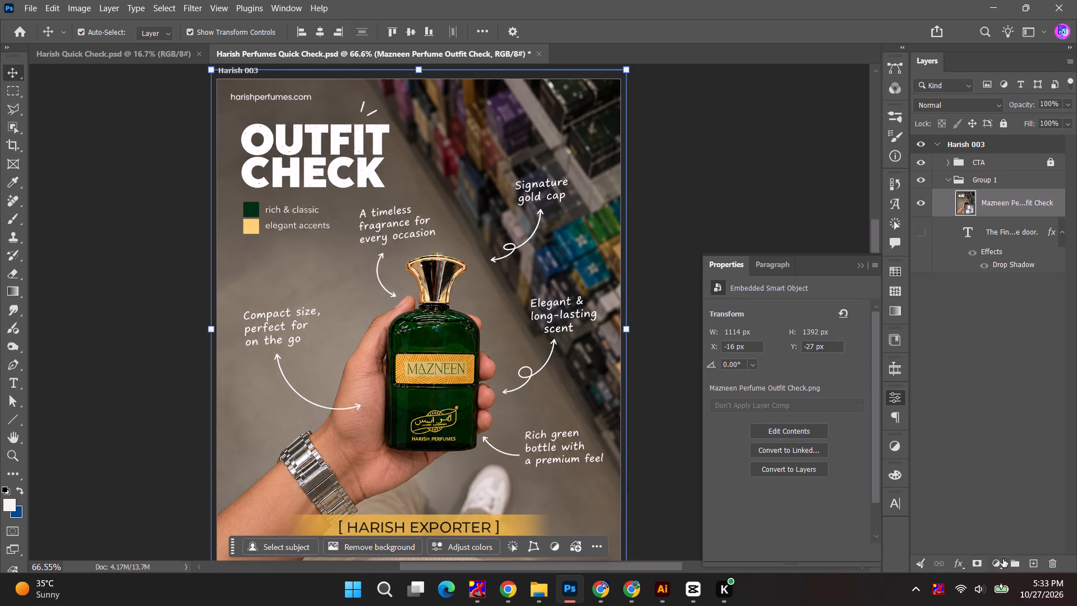
Add a Levels adjustment above the Outfit Check image with midtones at 0.85 and the white input at 234.
left_click(997, 564)
left_click(1007, 345)
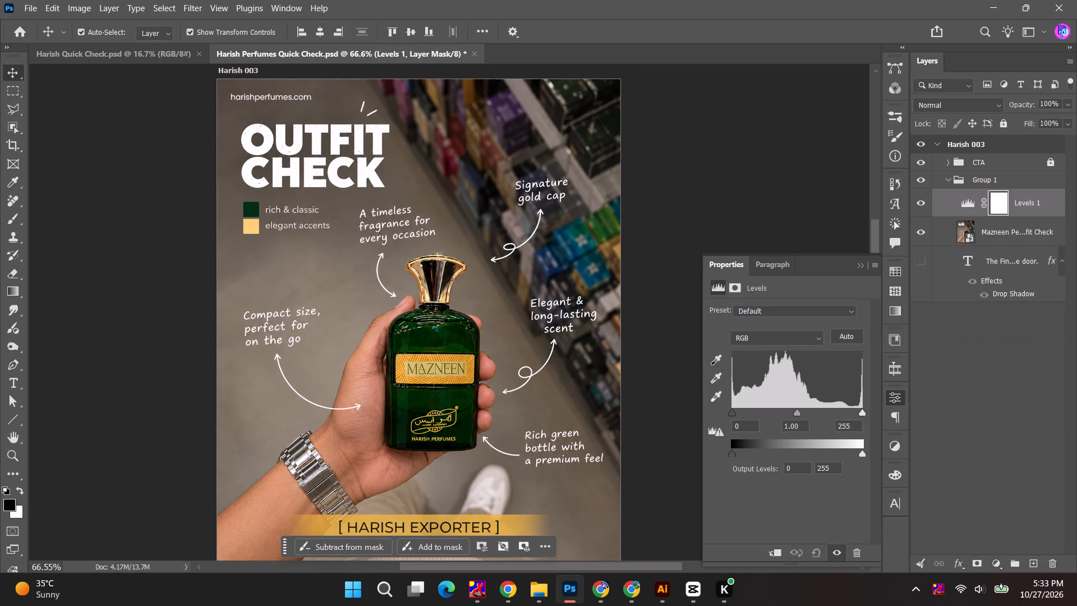
left_click_drag(800, 411, 808, 411)
left_click_drag(859, 411, 852, 410)
left_click(803, 412)
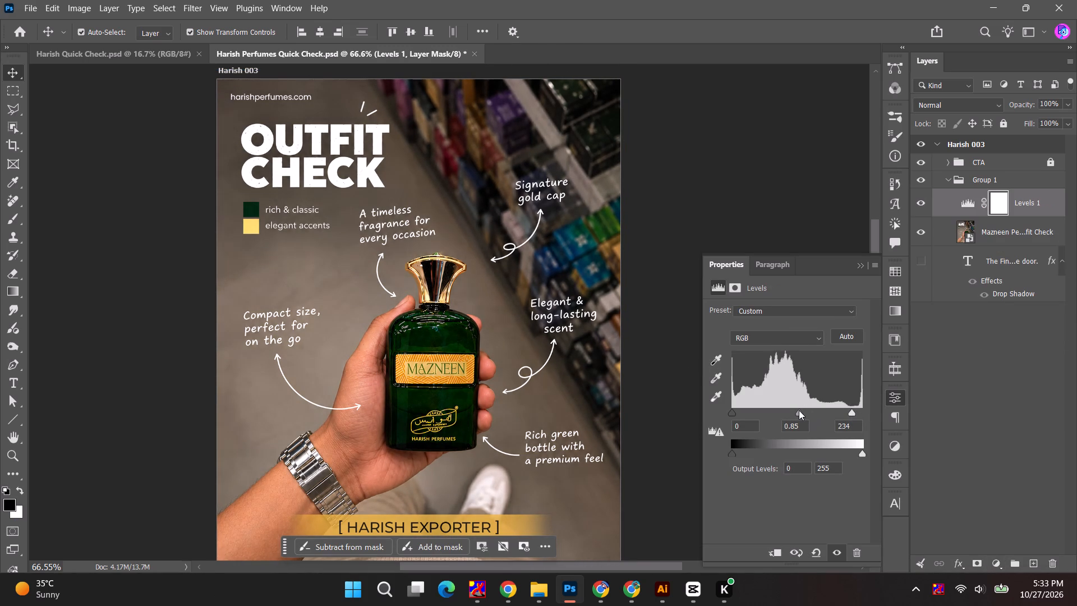
Select the perfume bottle with Object Selection and fill it black on the Levels mask, excluding the bottle from the adjustment.
left_click(10, 126)
left_click_drag(380, 240, 494, 458)
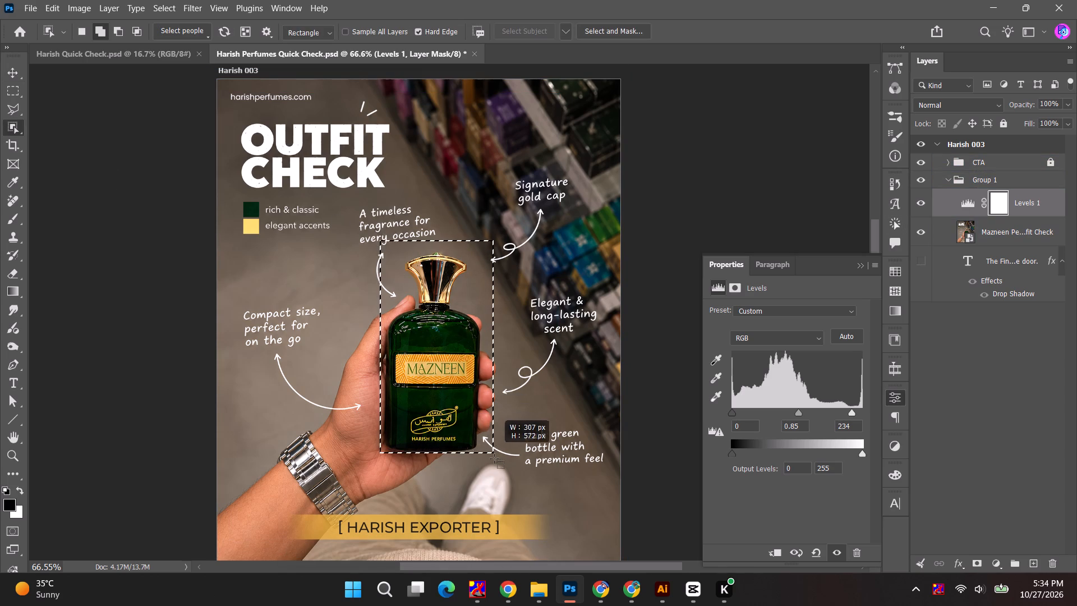
left_click_drag(494, 458, 494, 461)
key("ctrl+d")
left_click(1004, 237)
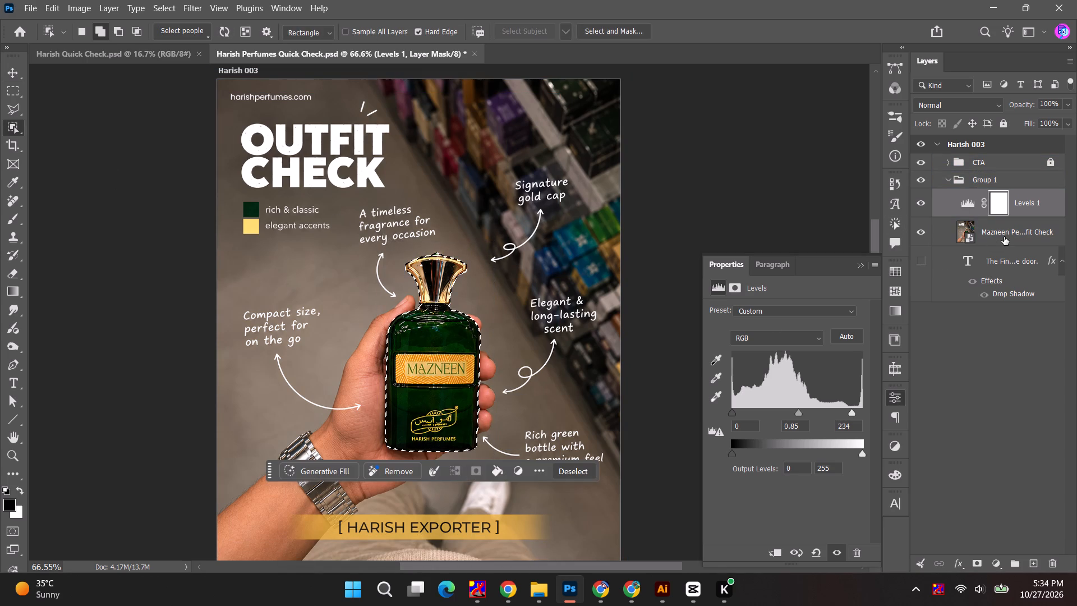
left_click(1002, 203)
key("alt+BackSpace")
key("ctrl+d")
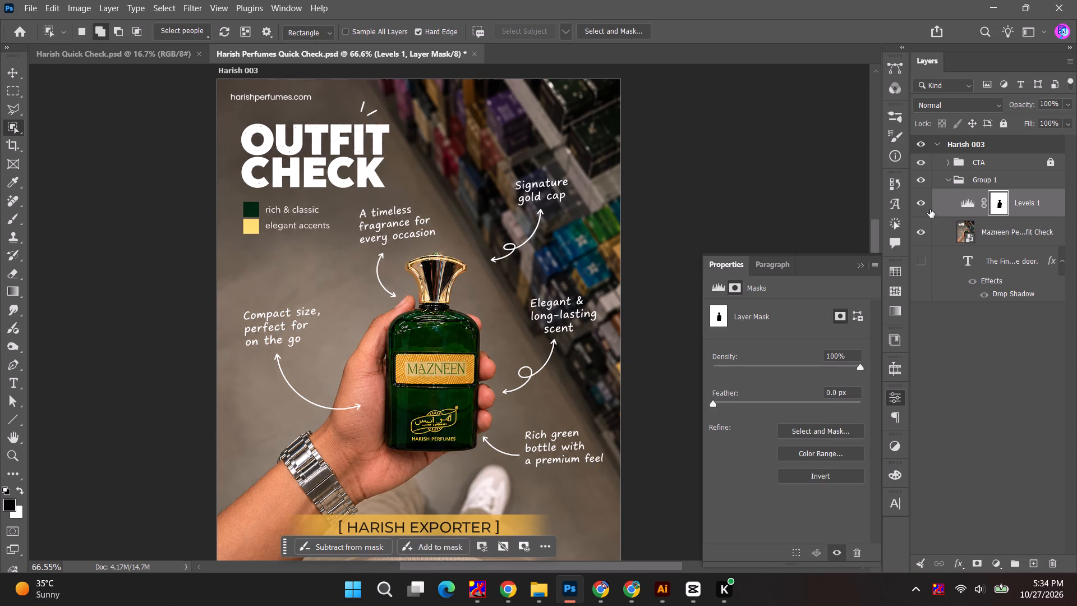
left_click(920, 204)
left_click(920, 204)
left_click(1000, 204, "shift")
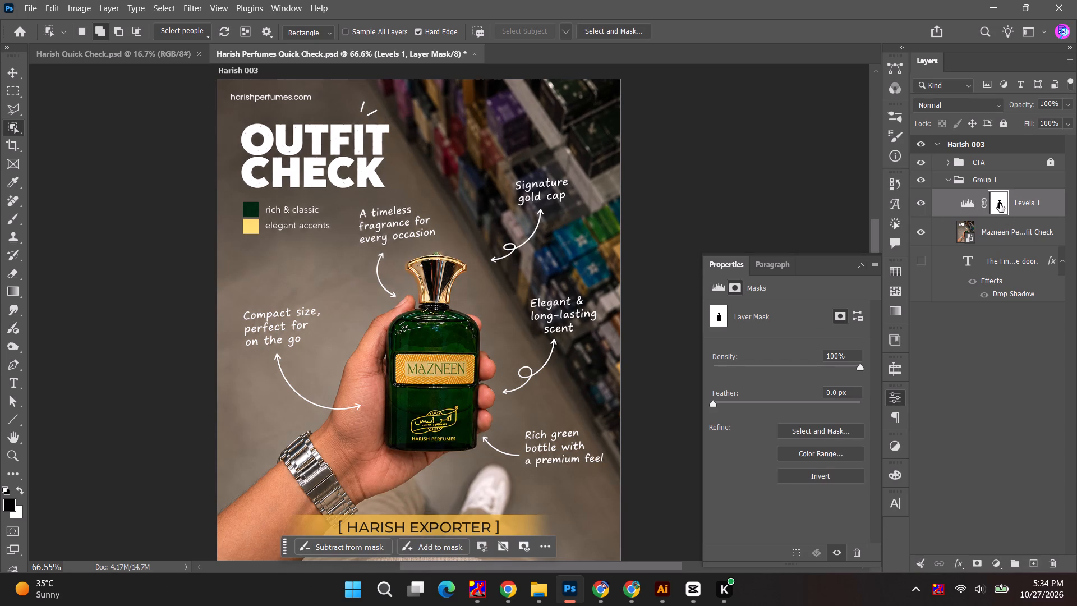
left_click(1000, 204, "shift")
scroll(453, 274, "down", 4, "alt")
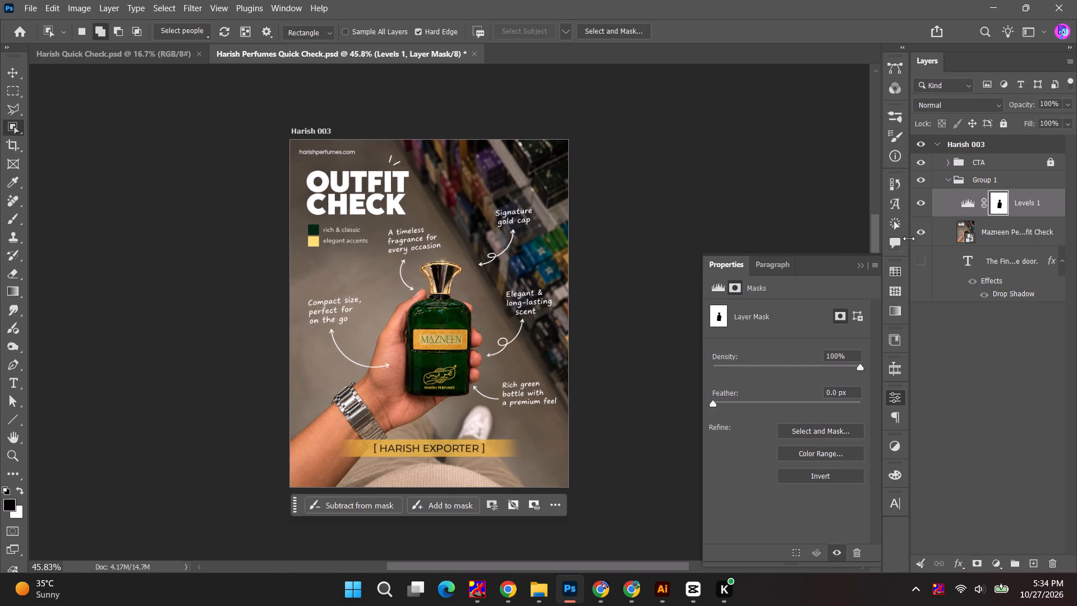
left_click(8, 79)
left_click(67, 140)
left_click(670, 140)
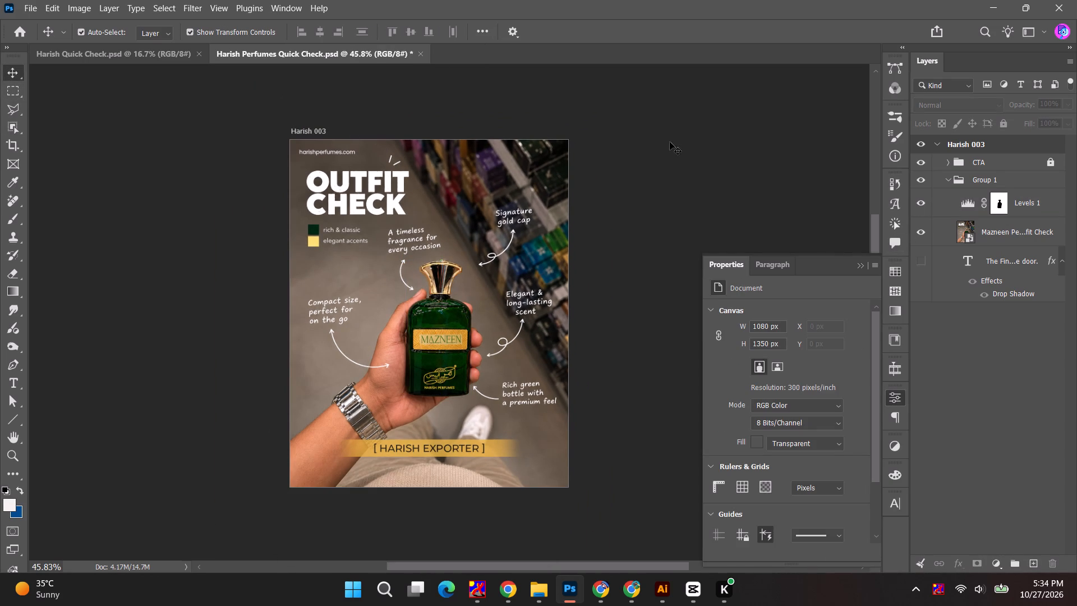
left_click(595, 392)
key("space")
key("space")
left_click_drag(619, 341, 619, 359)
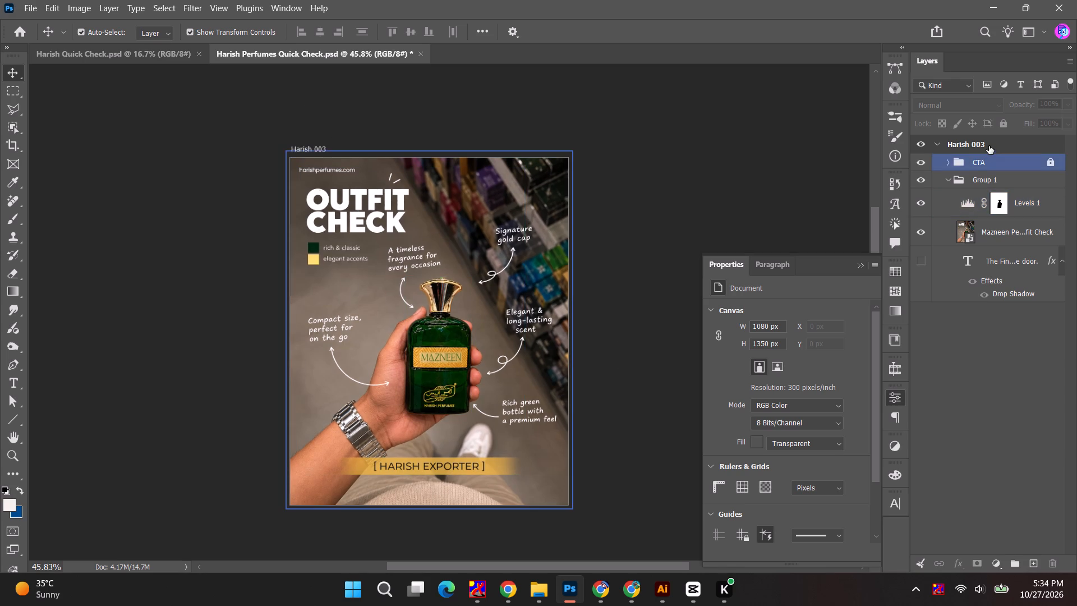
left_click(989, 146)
Close the Harish Quick Check carousel document.
left_click(118, 58)
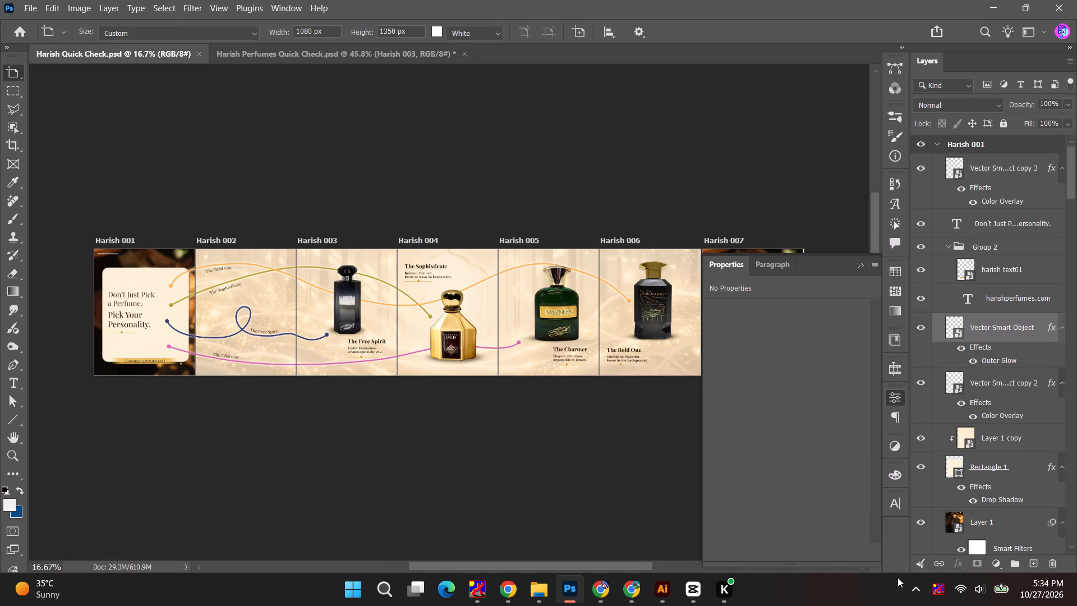
key("ctrl+w")
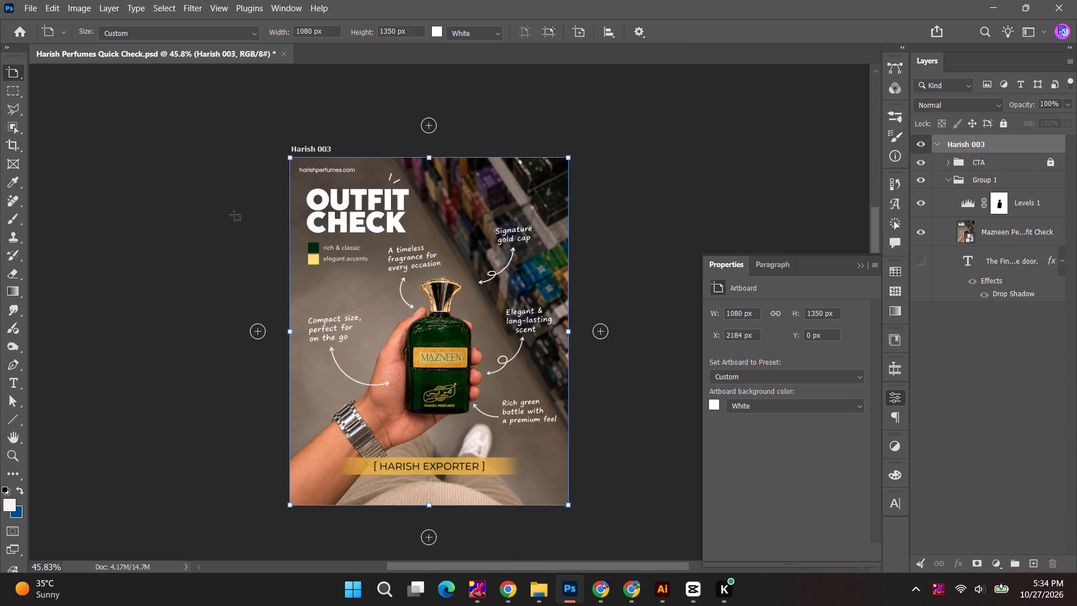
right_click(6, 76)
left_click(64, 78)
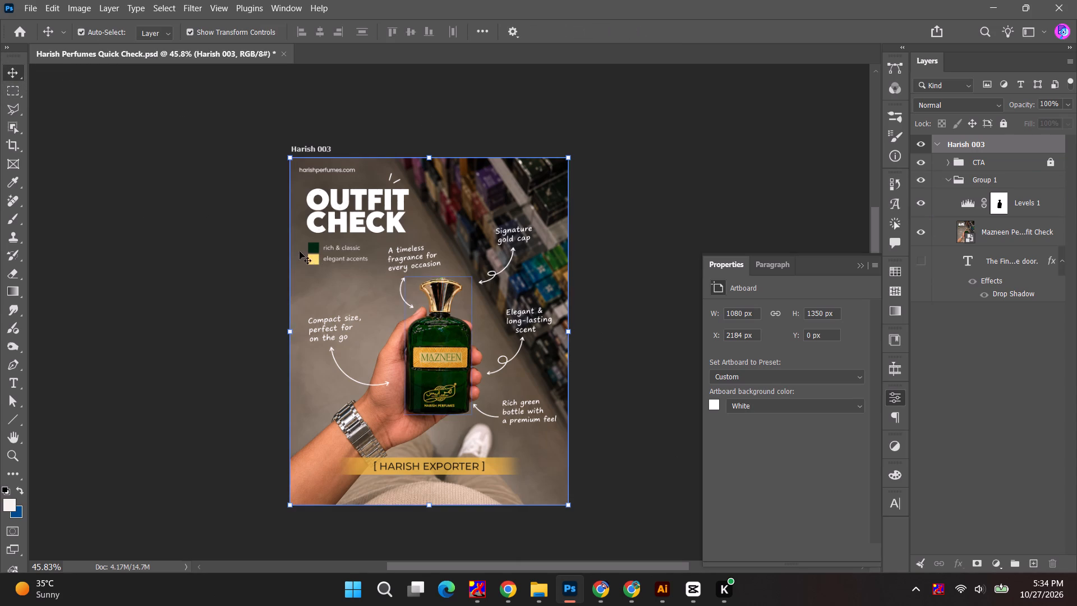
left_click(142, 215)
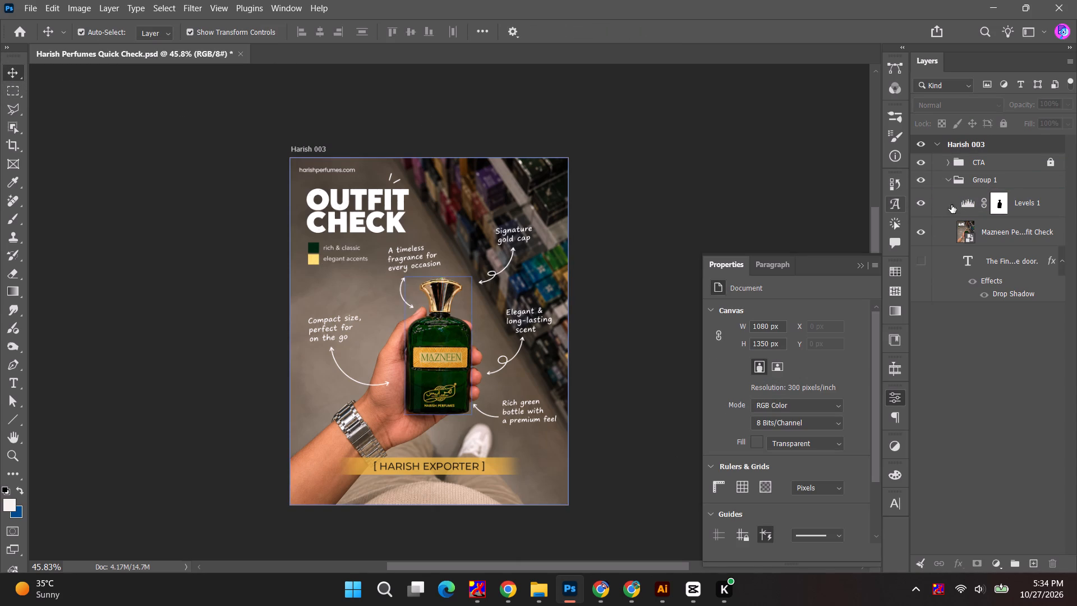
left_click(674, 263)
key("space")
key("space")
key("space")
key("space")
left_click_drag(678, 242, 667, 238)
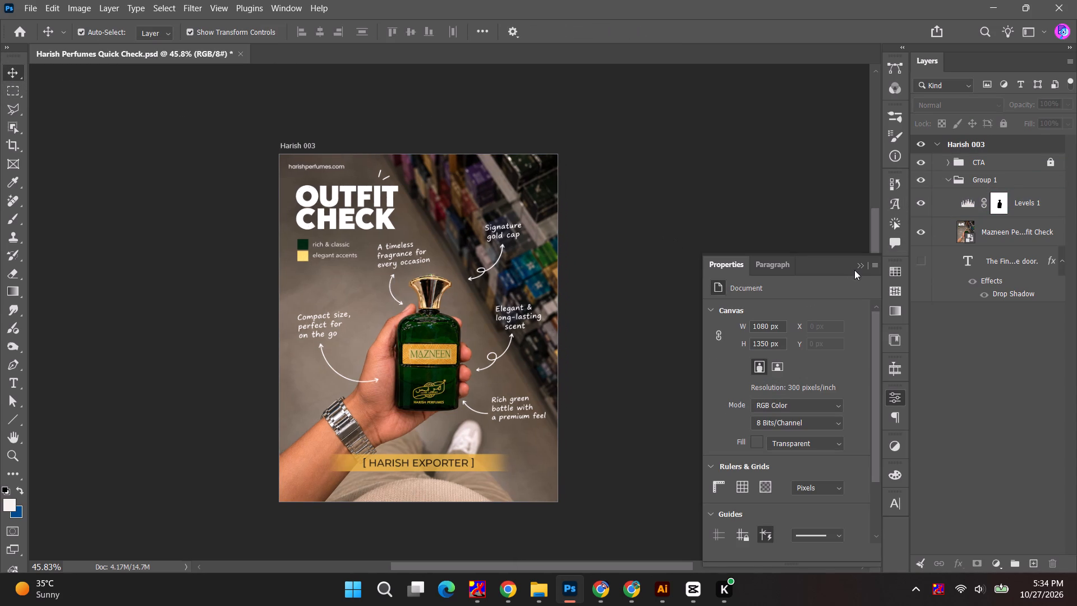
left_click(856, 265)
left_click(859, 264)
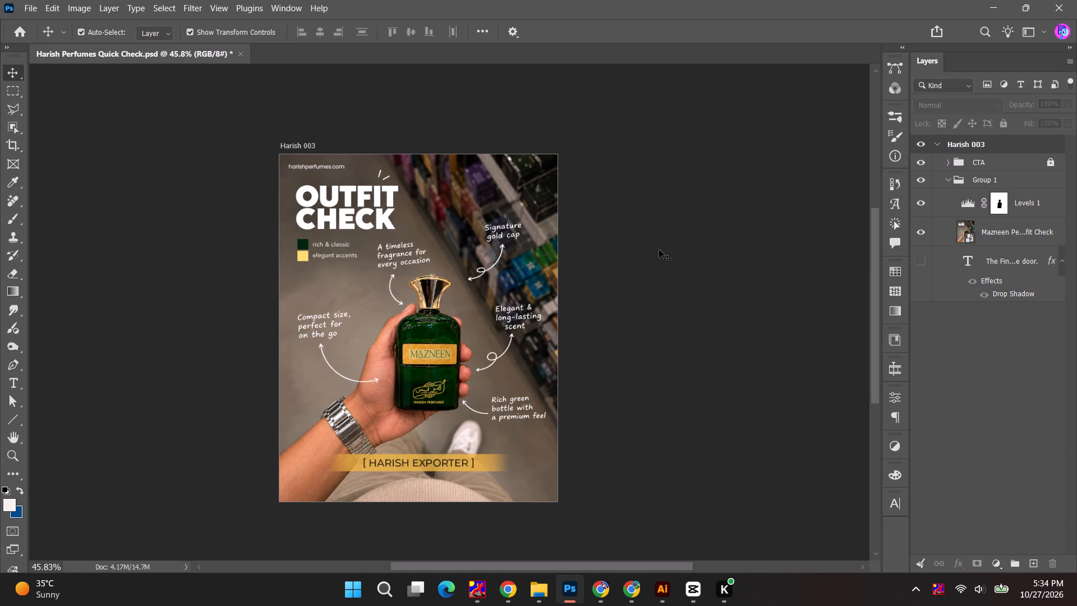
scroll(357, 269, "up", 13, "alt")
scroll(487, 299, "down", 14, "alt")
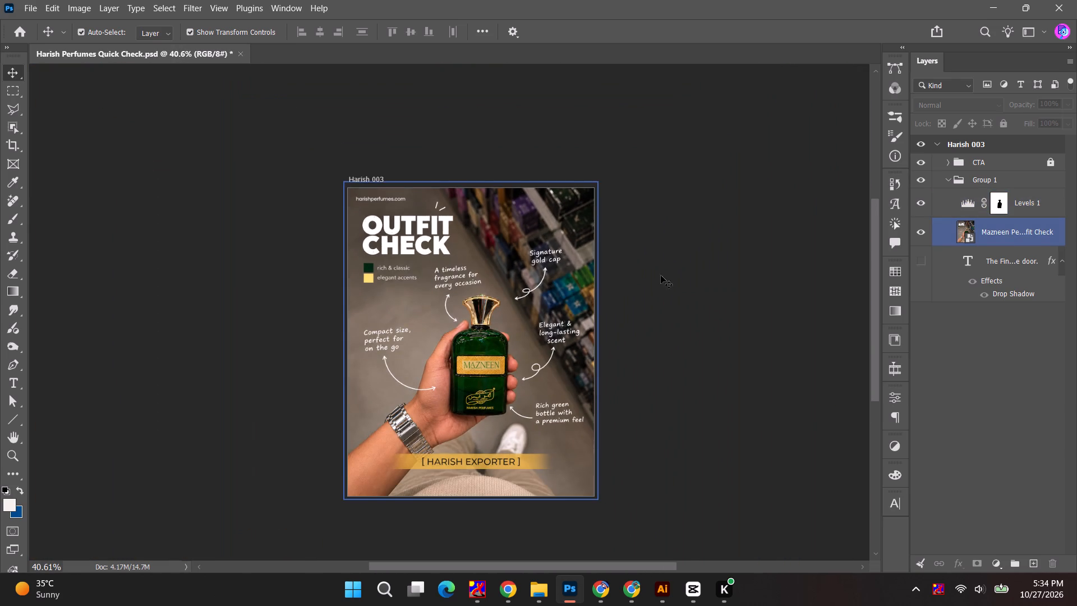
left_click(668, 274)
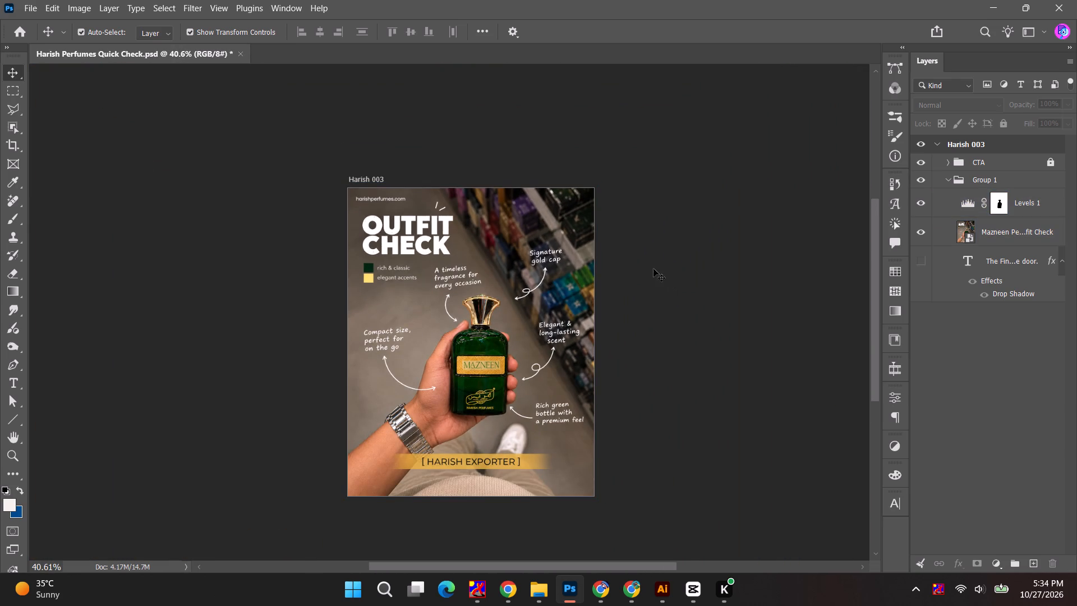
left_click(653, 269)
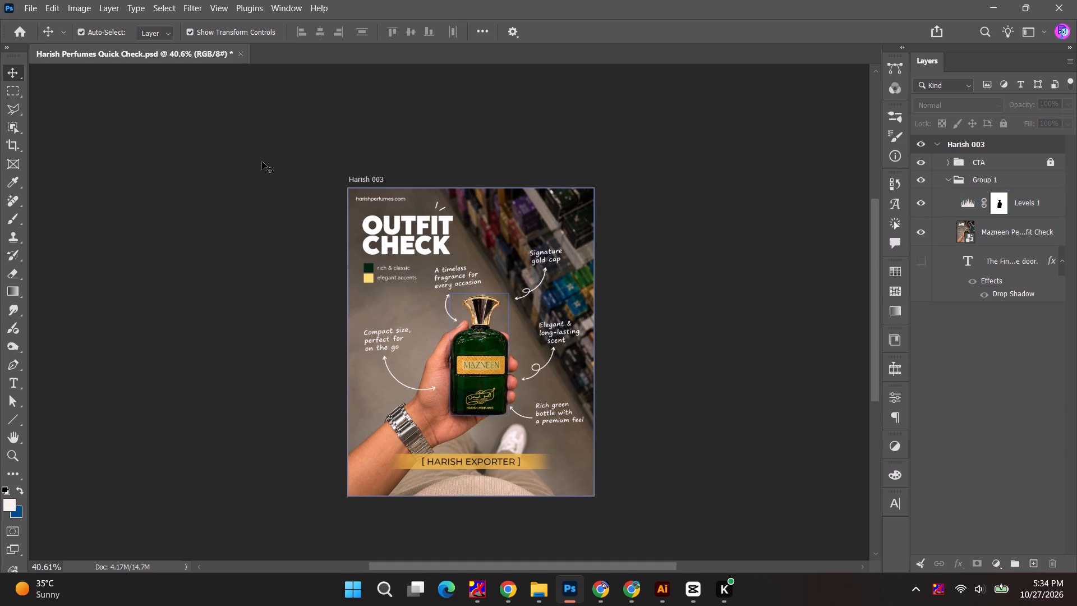
Open the Linkedin KKunal document from the recent files.
left_click(24, 36)
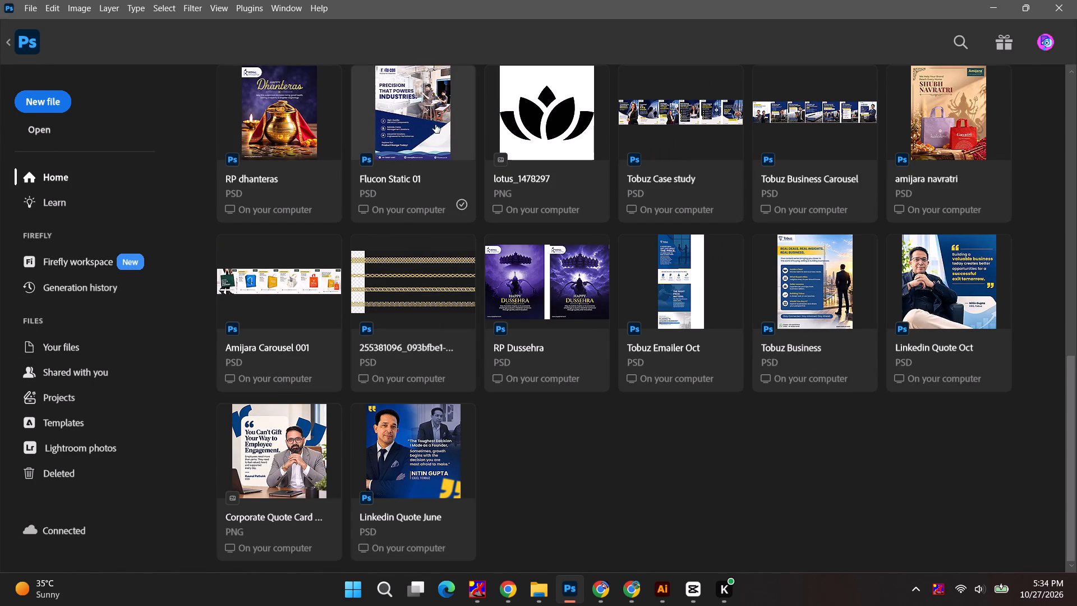
scroll(394, 241, "up", 4)
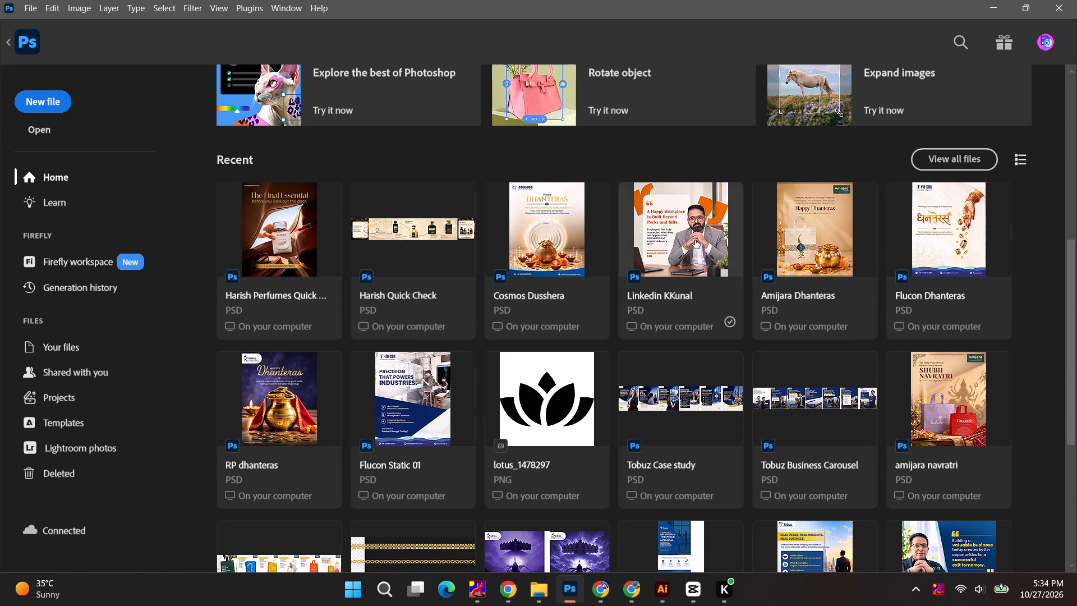
left_click(695, 240)
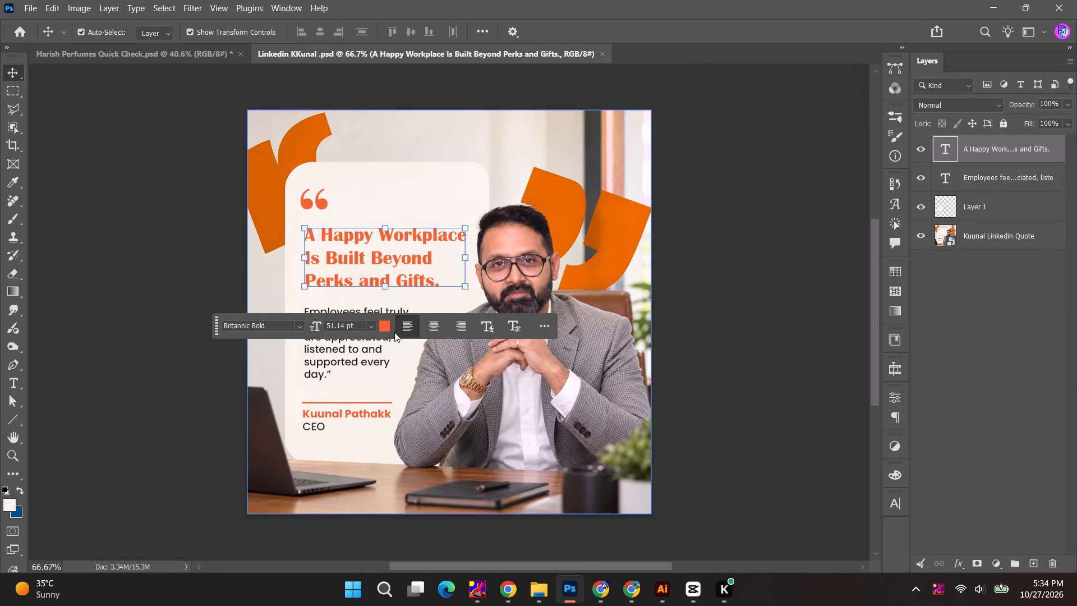
Remove "every day" from the quote's body paragraph so it ends with "listened to and supported.”".
left_click(347, 370)
scroll(347, 370, "up", 9, "alt")
double_click(369, 352)
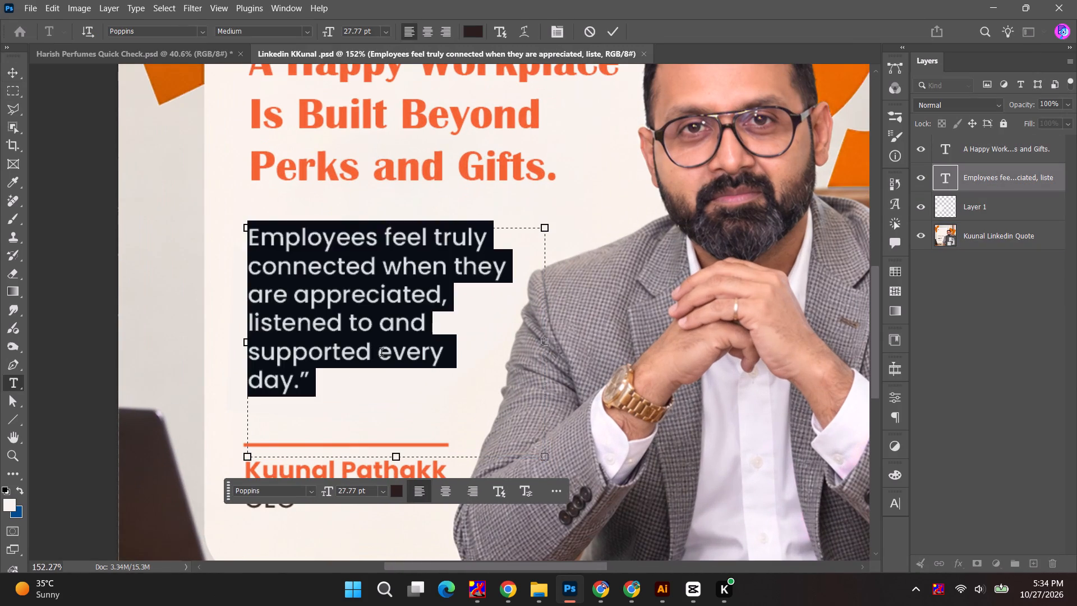
left_click_drag(372, 349, 421, 444)
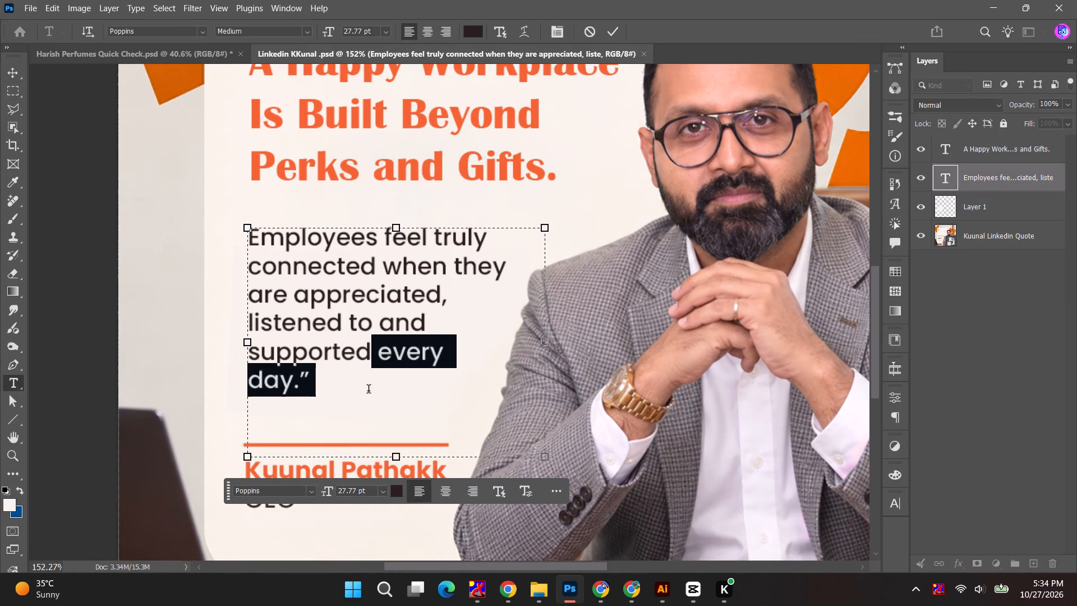
left_click_drag(380, 359, 289, 386)
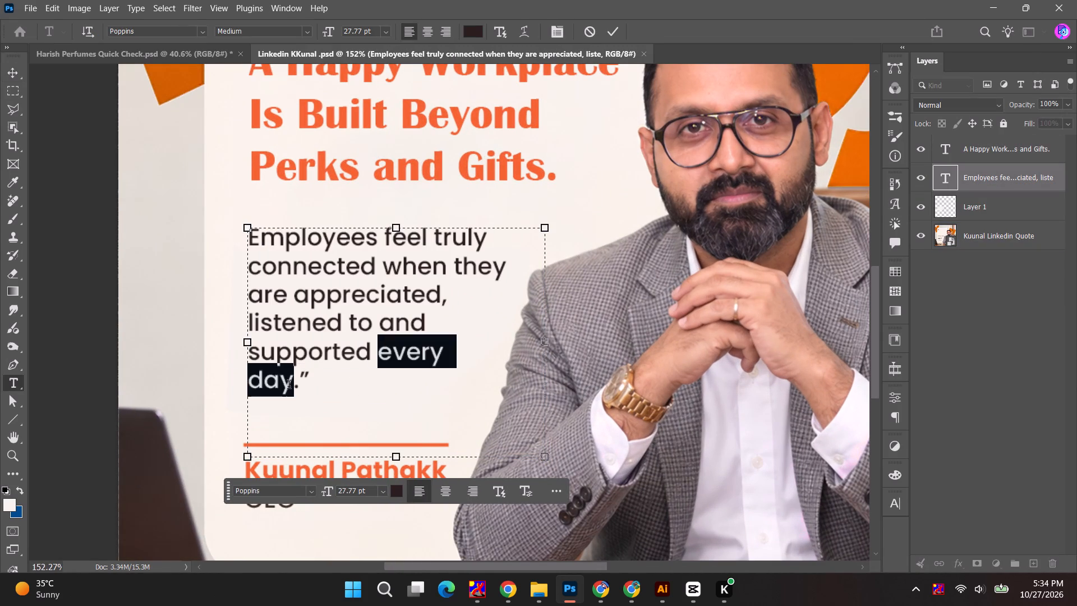
key("BackSpace")
key("BackSpace")
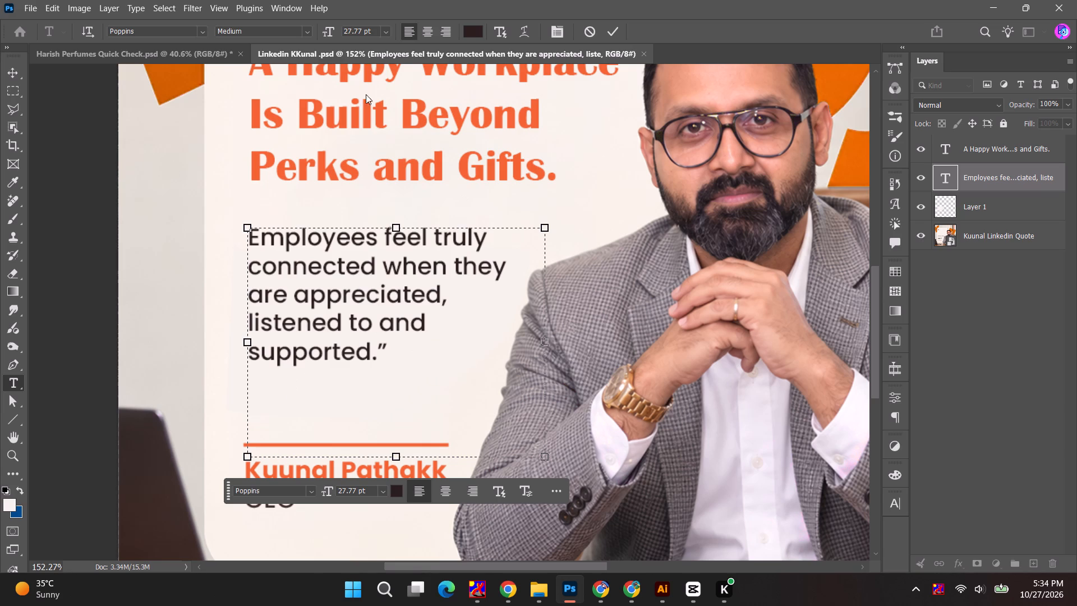
left_click(615, 31)
scroll(220, 325, "down", 10, "alt")
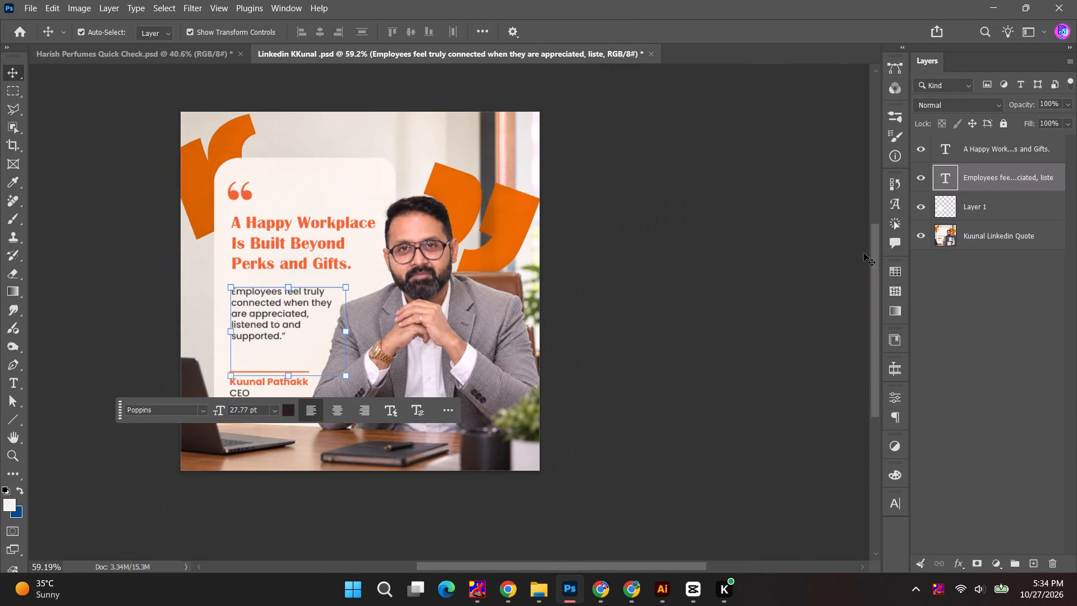
Export the corrected quote as a PNG over the existing Kuunal Linkedin Quote file in TVR's Oct 2026 folder.
left_click(35, 0)
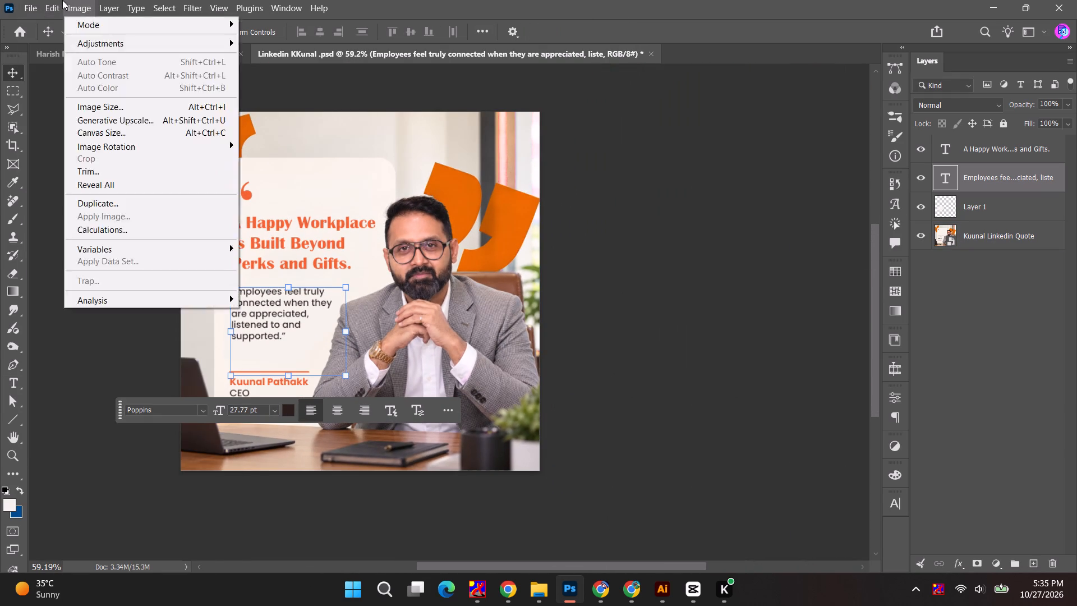
left_click(229, 241)
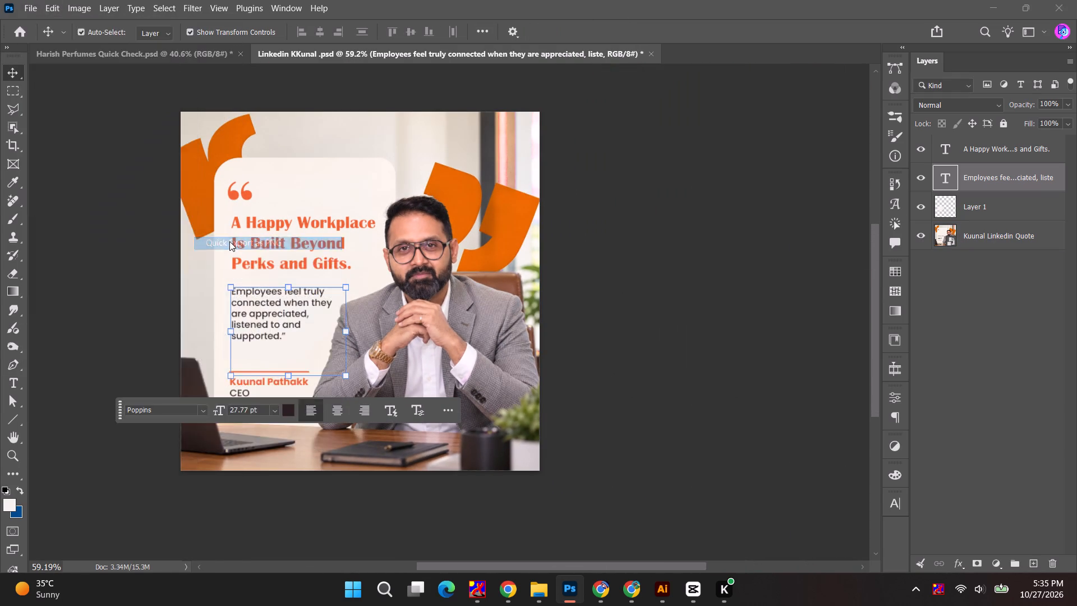
left_click(306, 127)
left_click(503, 470)
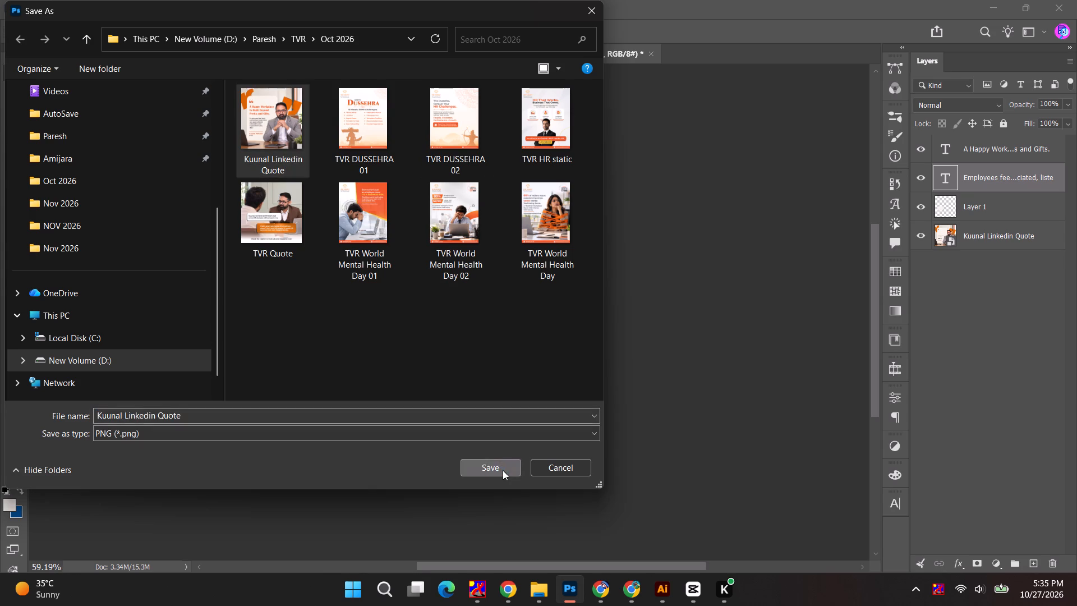
left_click(587, 292)
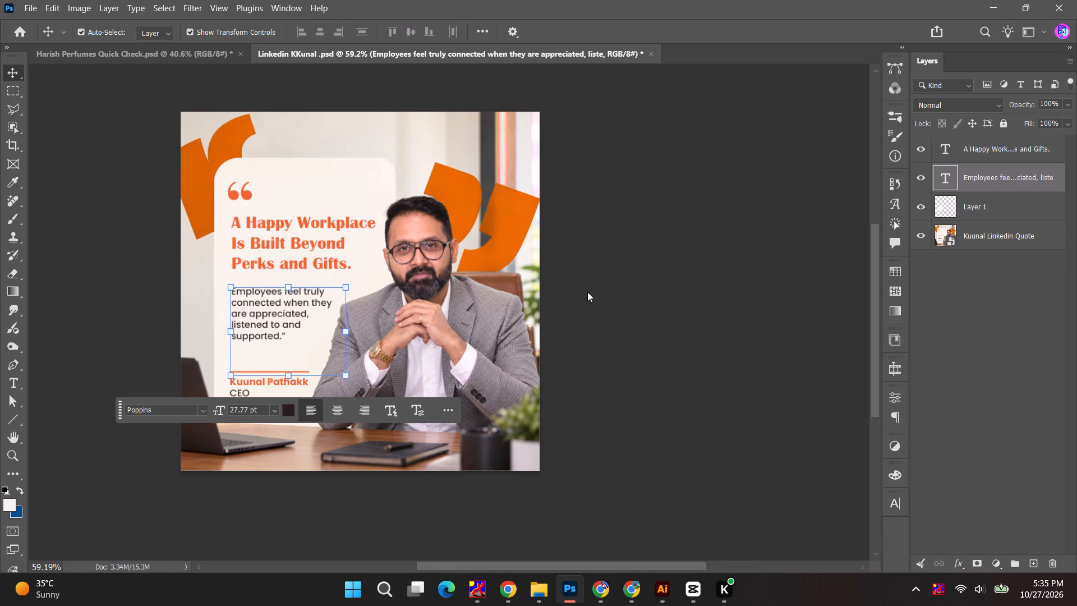
left_click(21, 3)
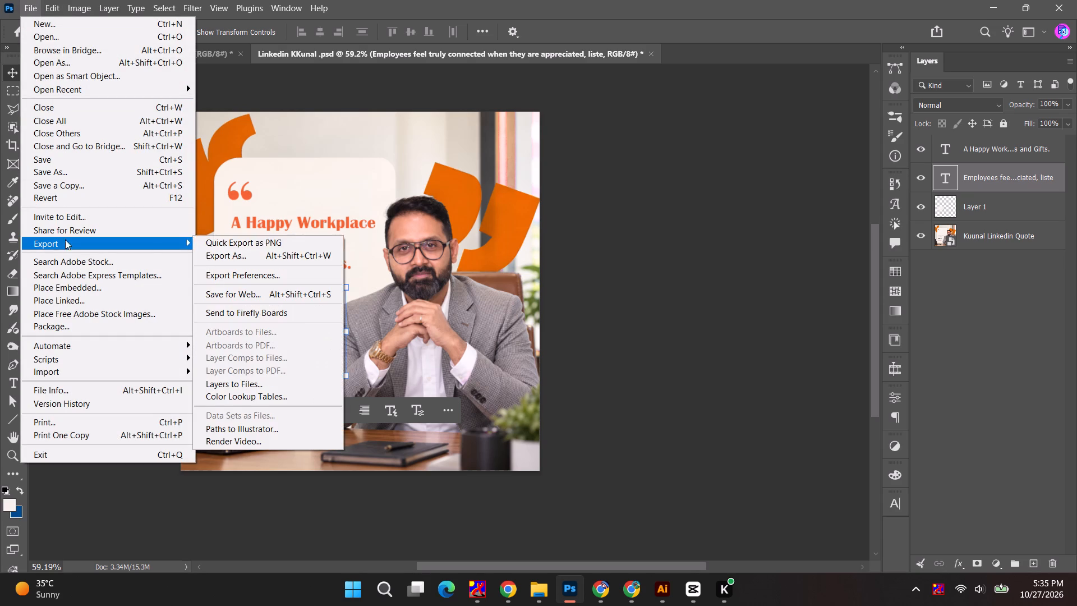
Export the corrected quote as a PNG over the existing Kuunal Linkedin Quote file in TVR's Oct 2026 folder.
left_click(261, 241)
left_click(278, 129)
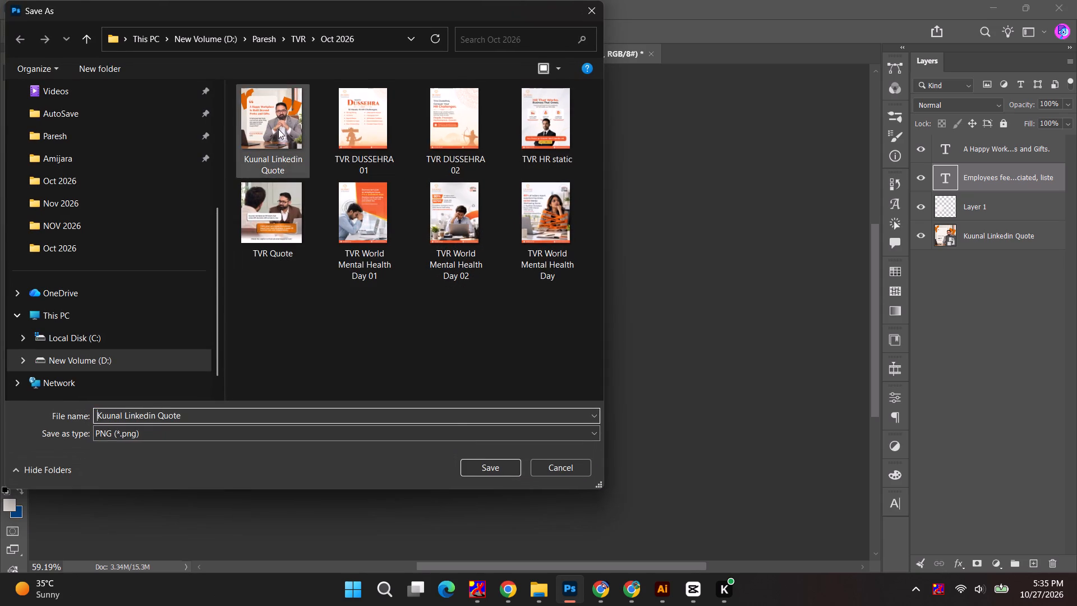
left_click(496, 462)
left_click(562, 300)
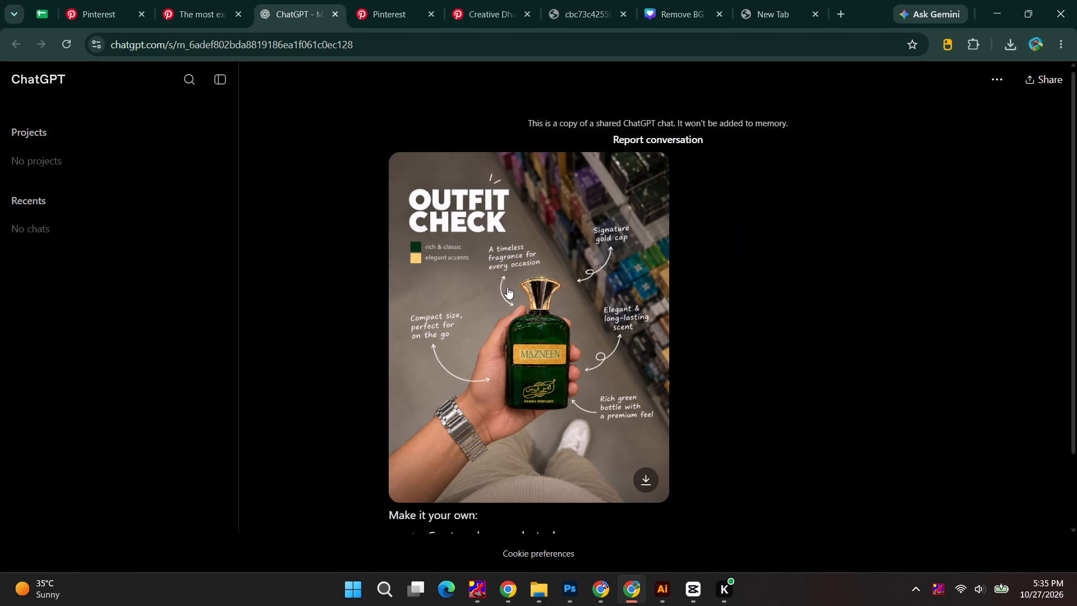
key("alt+Tab")
left_click(648, 137, "alt")
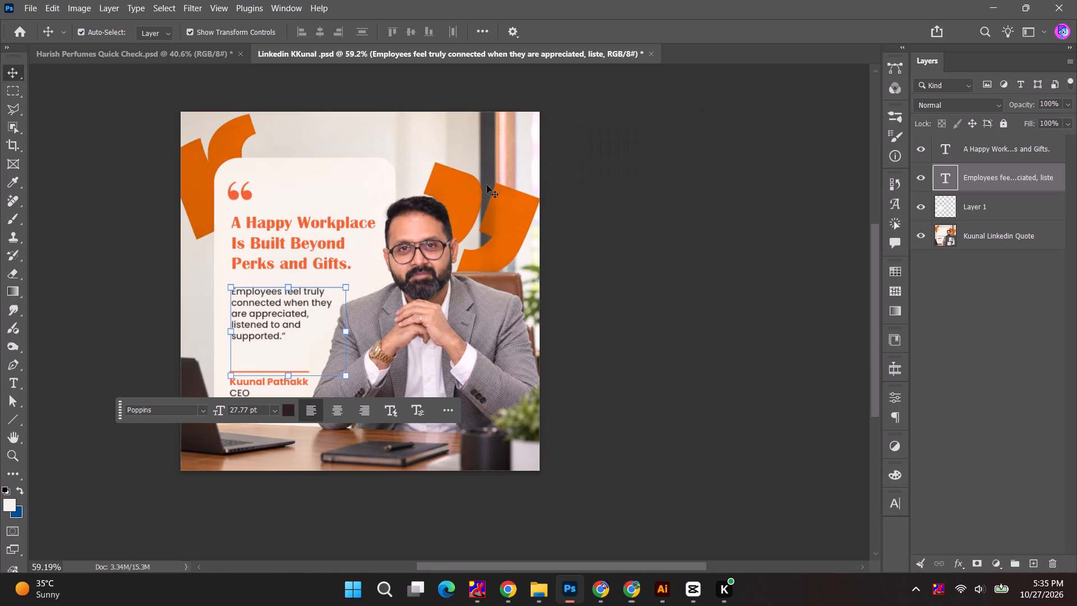
key("ctrl+s")
key("ctrl+w")
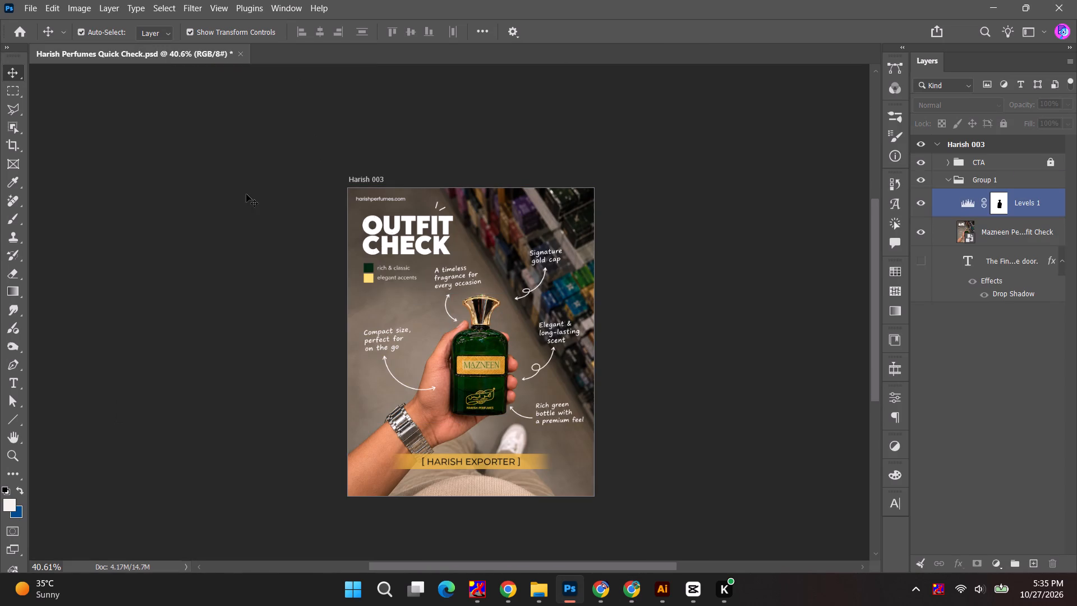
Check the Levels 1 adjustment's effect on the Outfit Check perfume bottle by toggling its visibility, and open its settings.
left_click(736, 296)
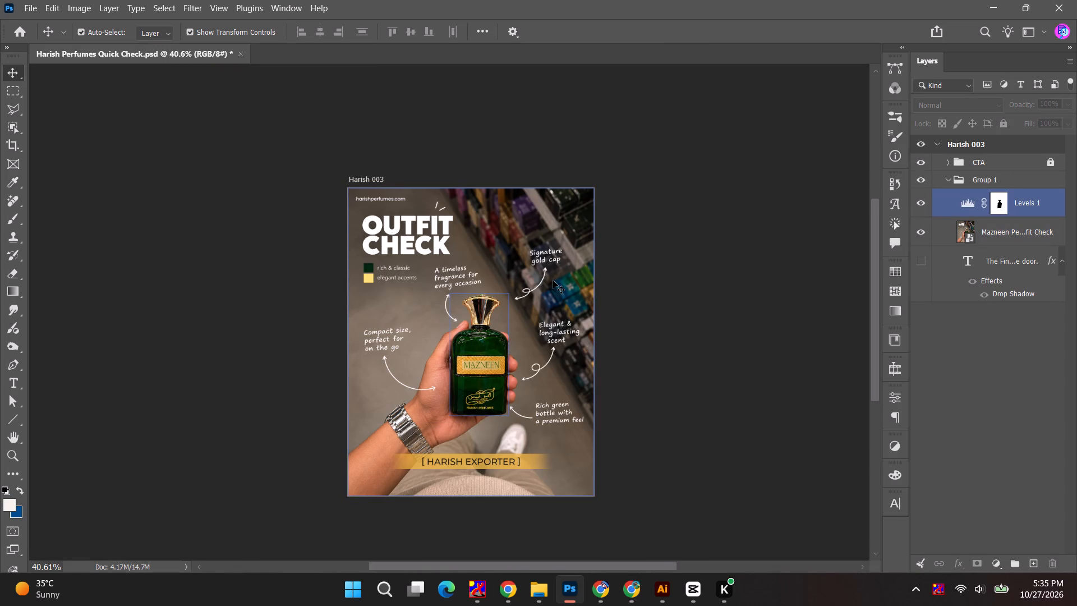
left_click(484, 231)
left_click(920, 201)
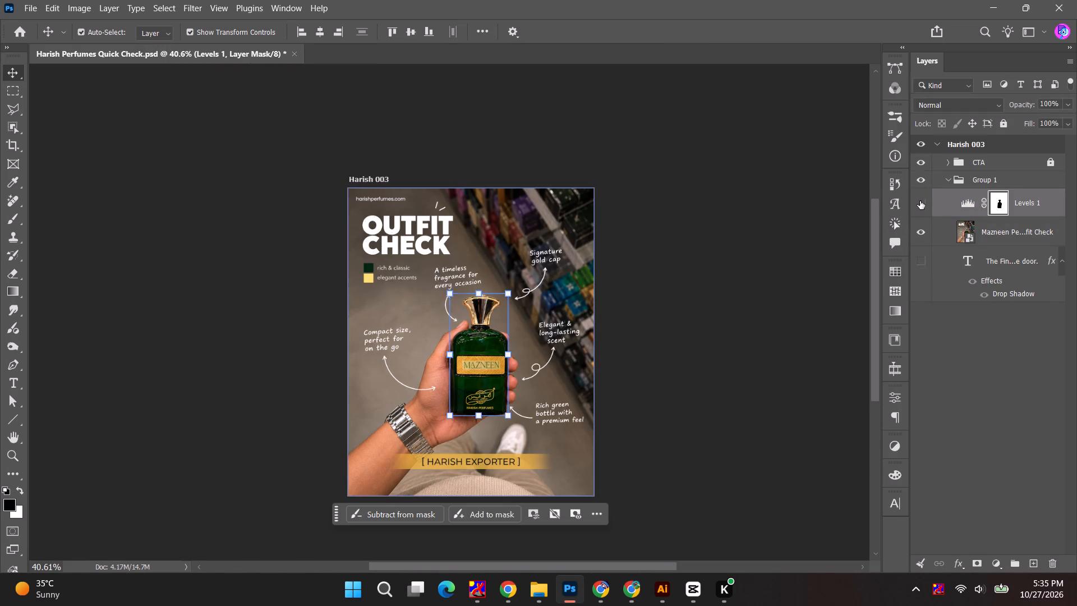
left_click(920, 201)
double_click(972, 203)
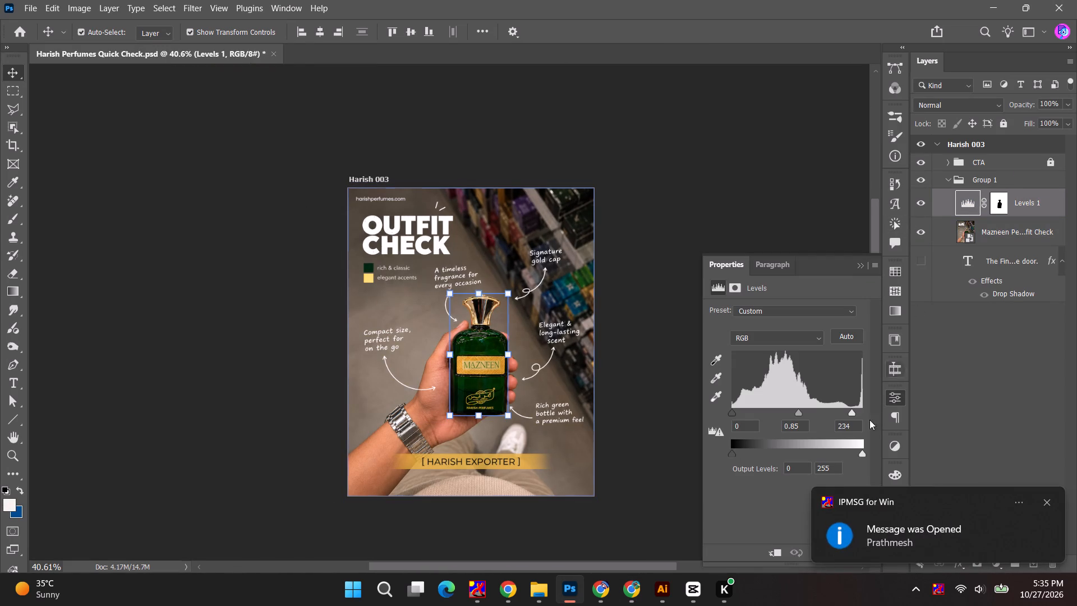
Set the Levels 1 midtones to 0.66 and white input to 208, and compare the image with and without the adjustment.
left_click_drag(798, 411, 812, 408)
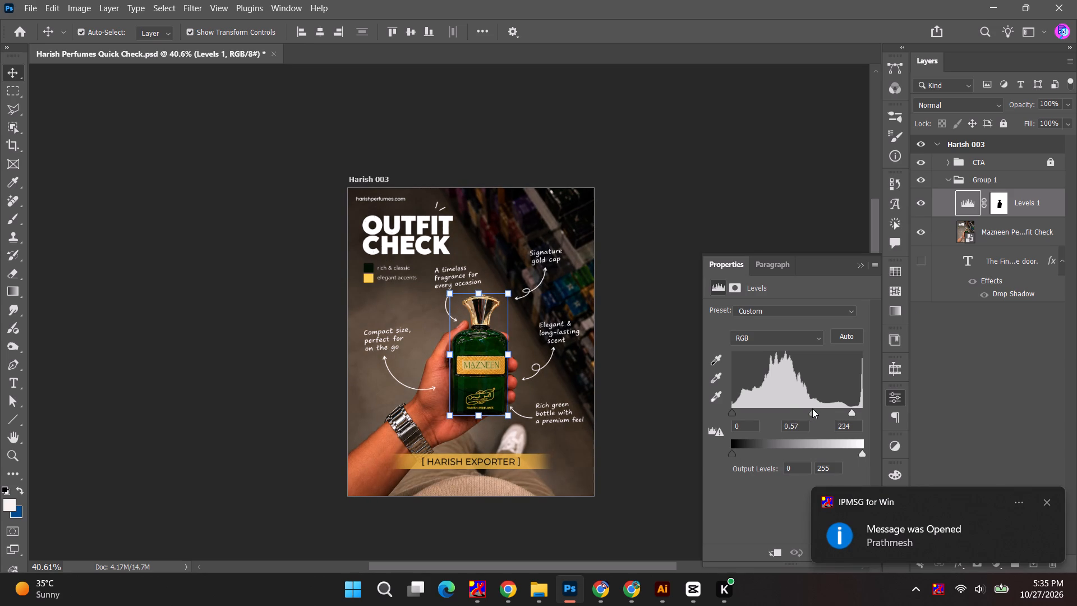
left_click_drag(812, 408, 808, 408)
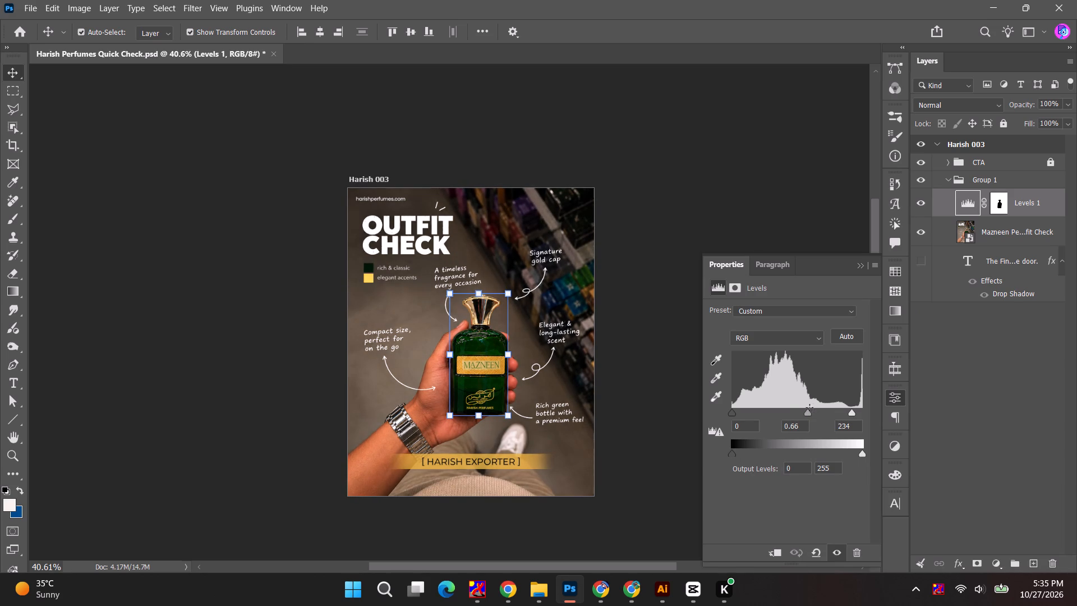
left_click_drag(849, 410, 839, 410)
left_click(917, 205)
left_click(917, 205)
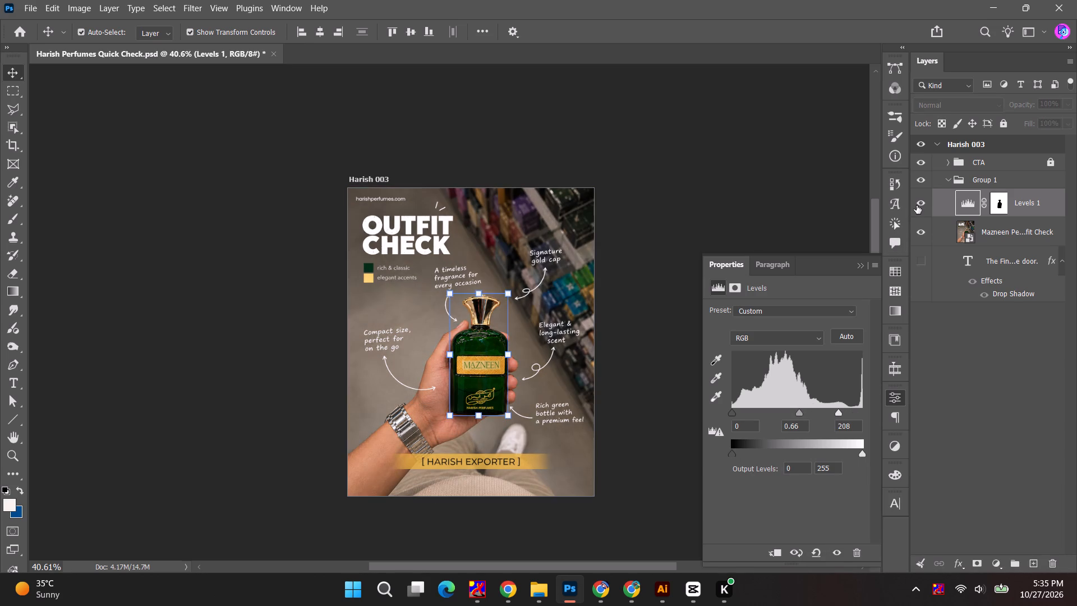
double_click(917, 205)
left_click(788, 209)
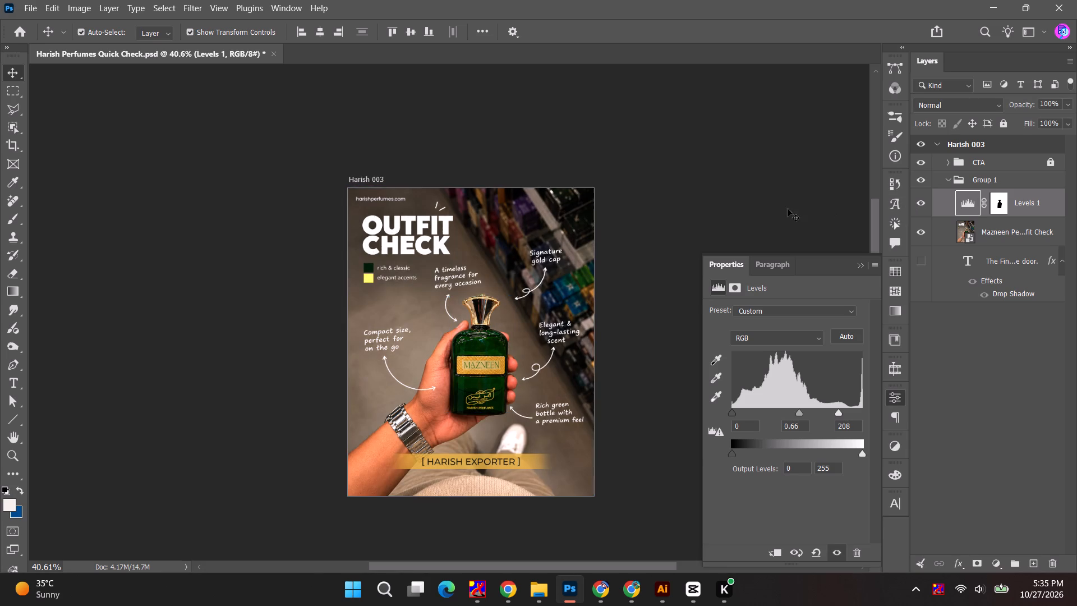
scroll(471, 410, "up", 1, "alt")
left_click(686, 247)
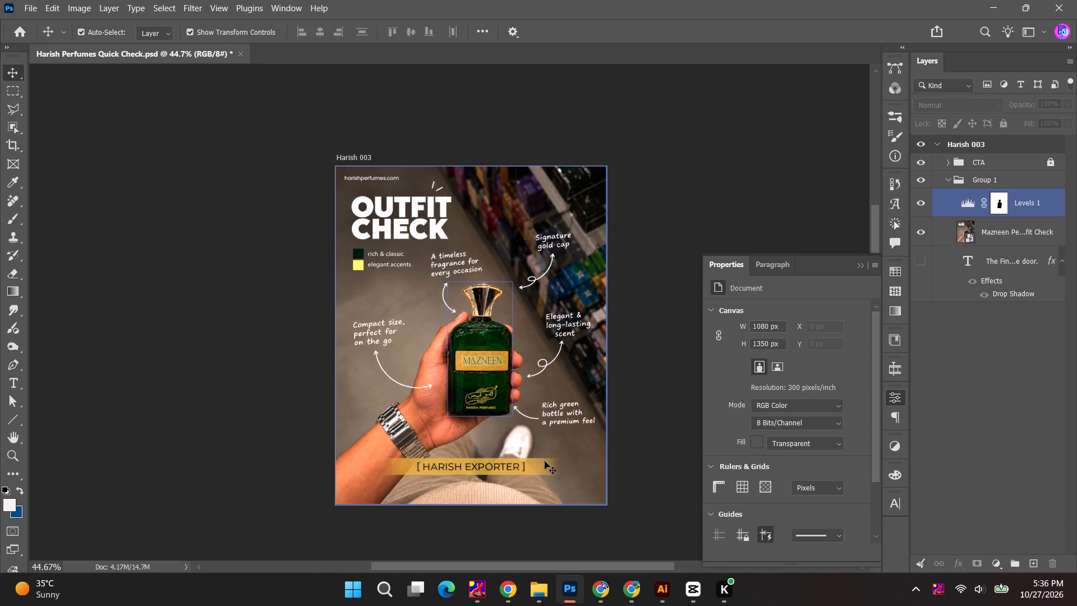
left_click(679, 257)
left_click(717, 144)
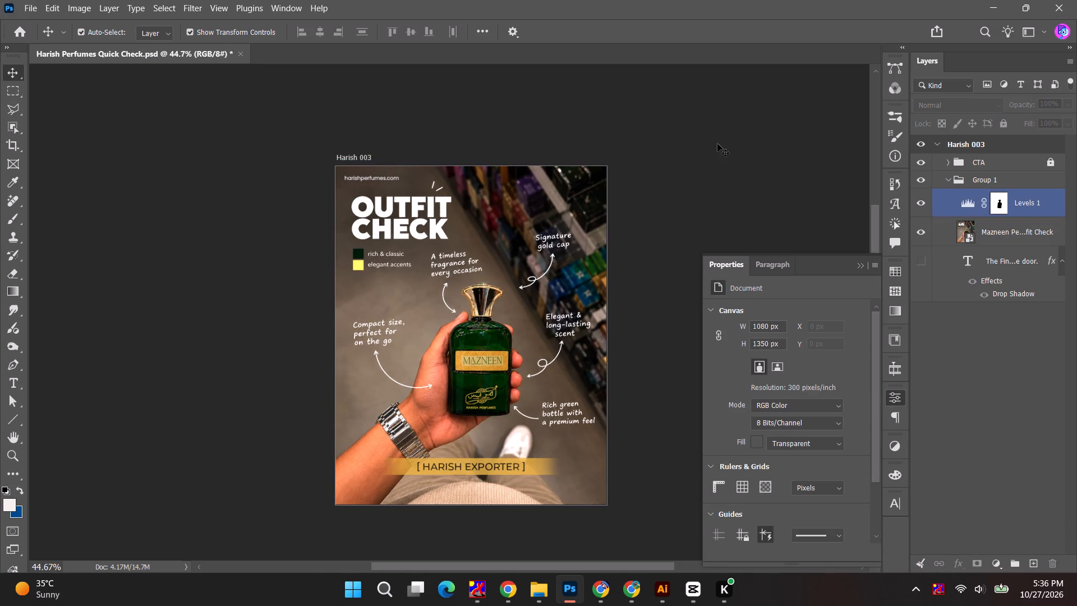
Export the Harish 003 artboard as a PNG named Harish Perfumes Quick Check in the Paresh > Harish Perfume 01 folder.
right_click(1012, 144)
left_click(994, 229)
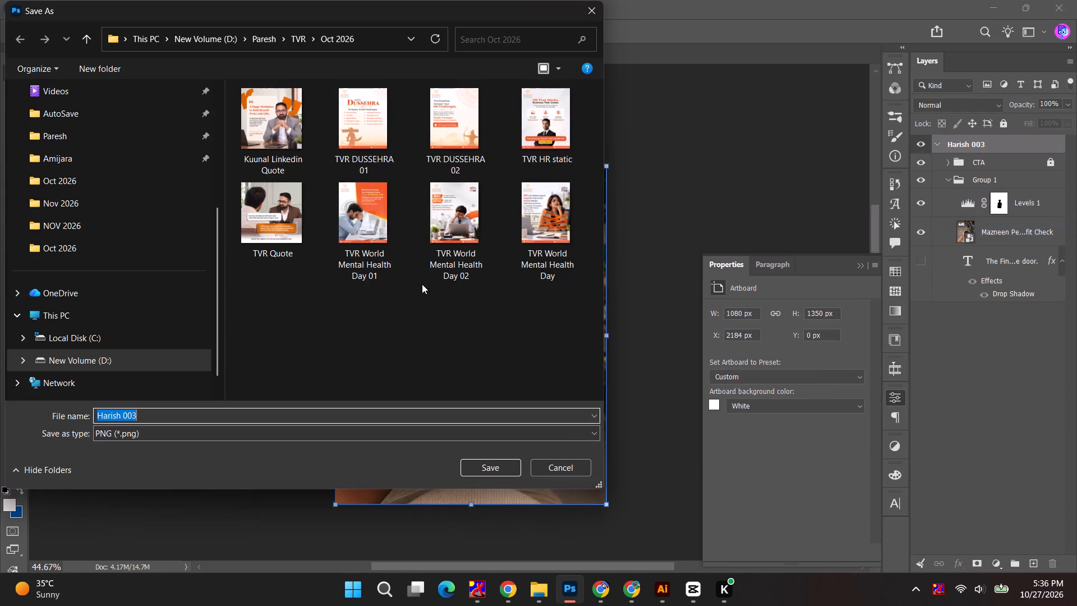
left_click(68, 135)
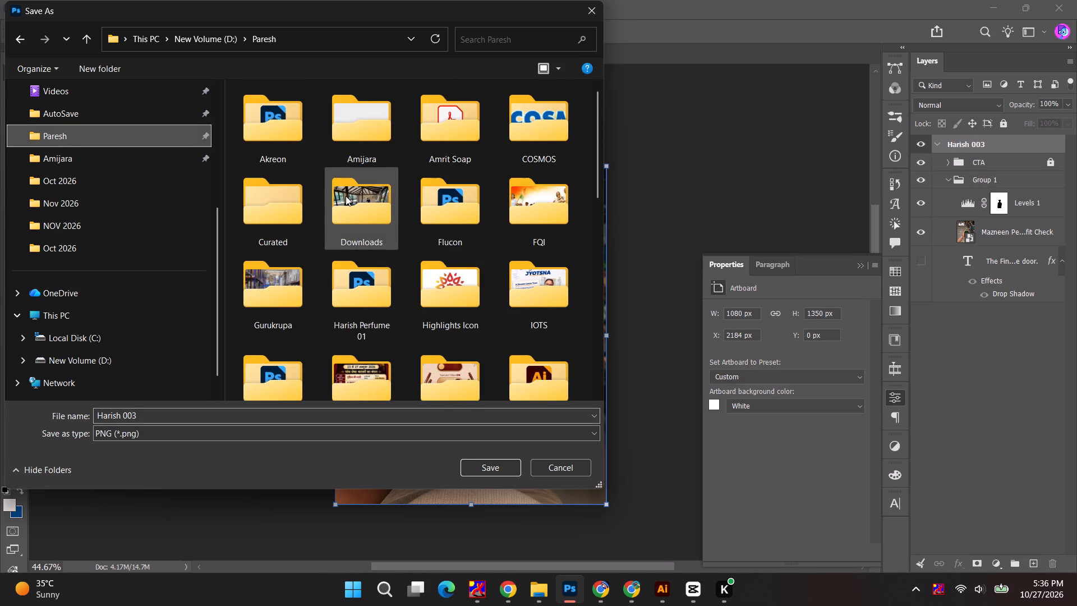
left_click(347, 200)
double_click(368, 320)
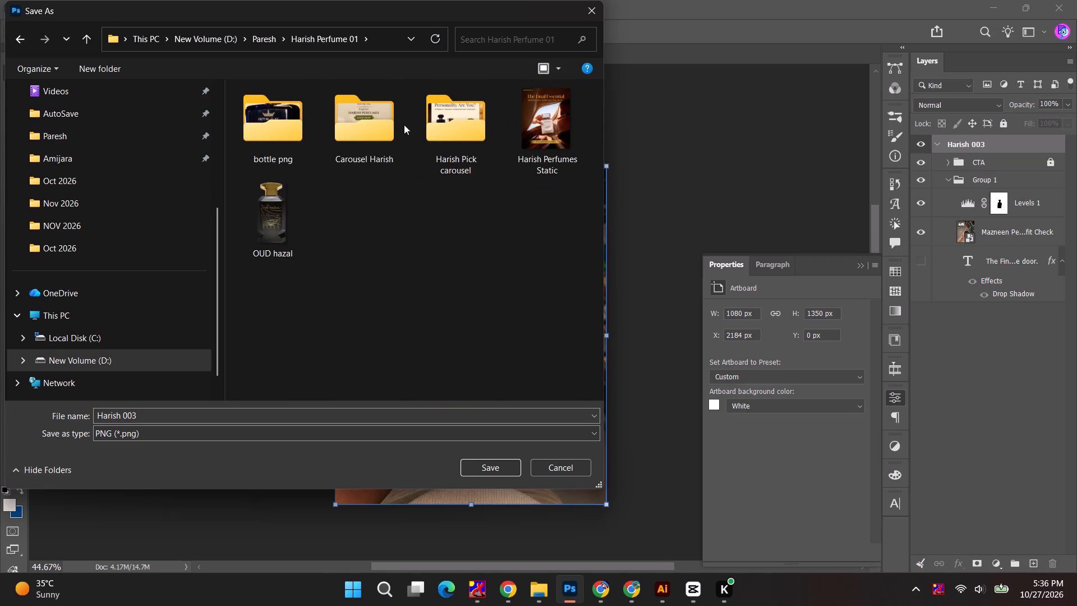
double_click(201, 415)
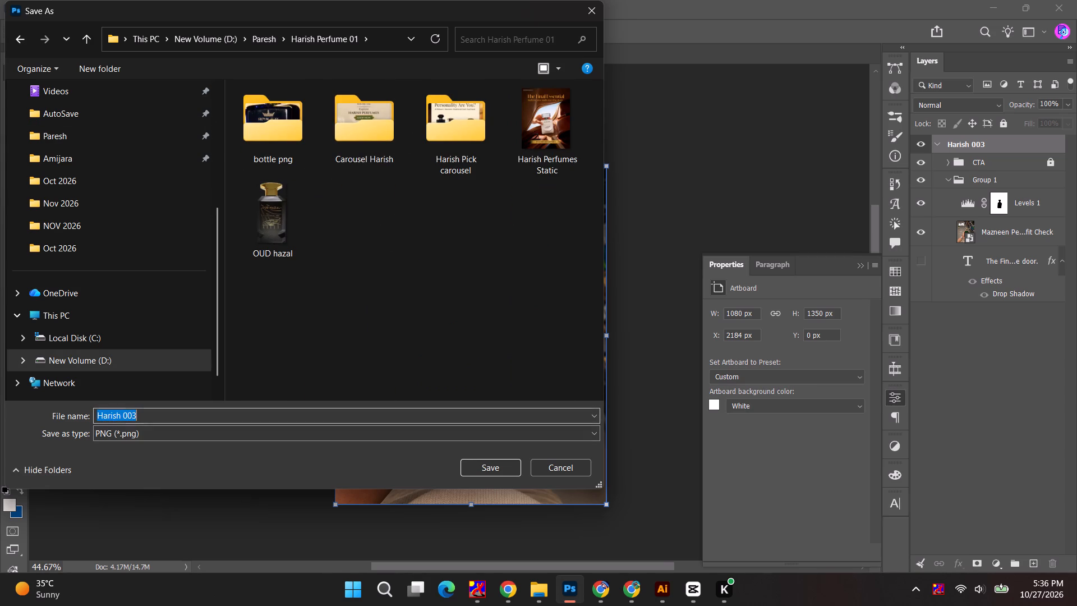
key("BackSpace")
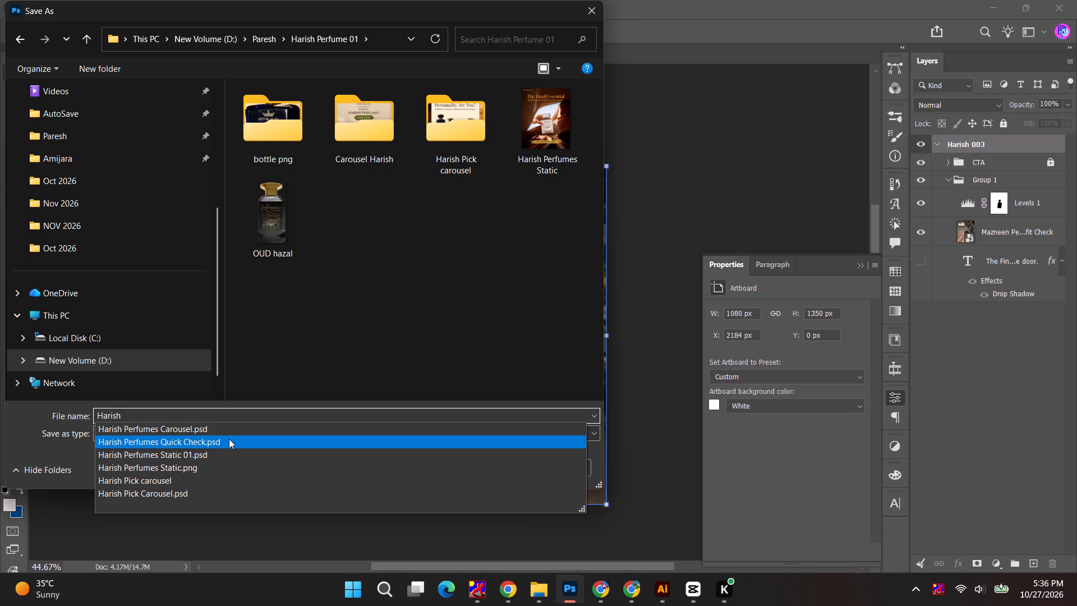
left_click(229, 439)
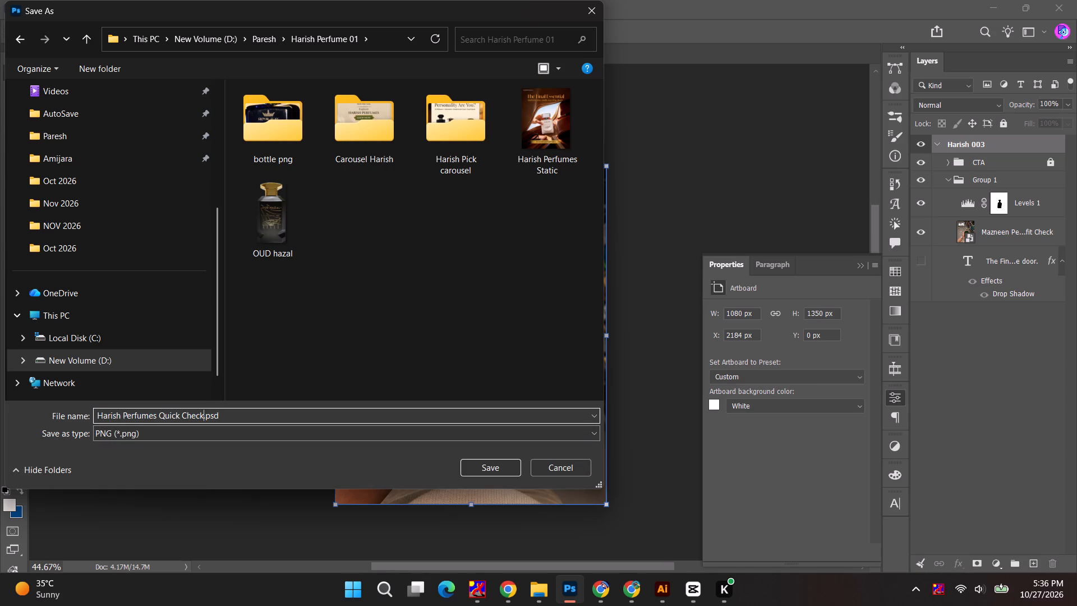
left_click(202, 414)
left_click_drag(204, 416, 305, 417)
key("BackSpace")
key("Return")
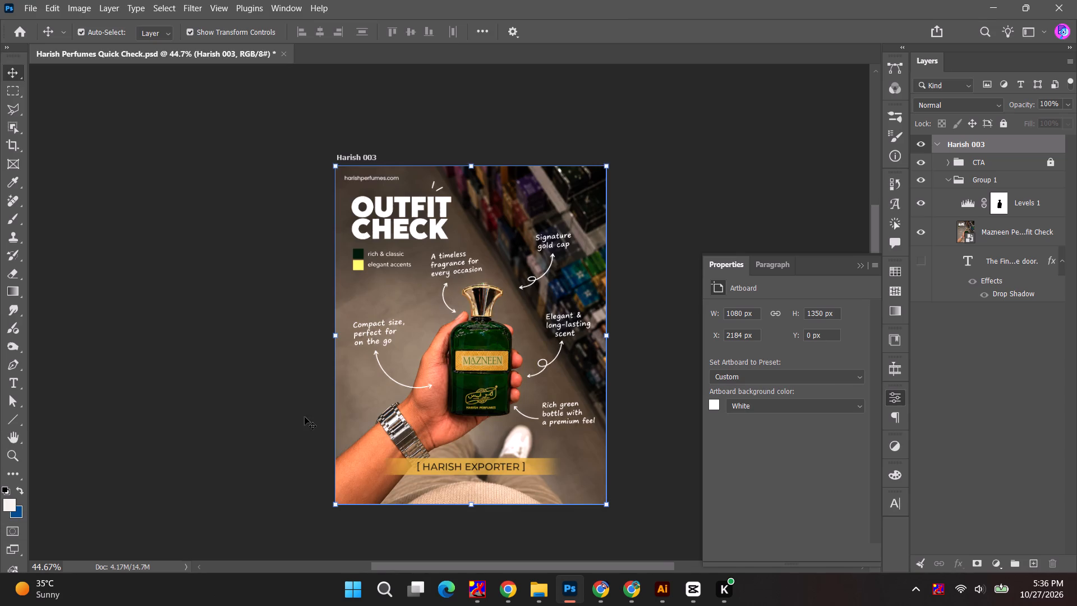
Save and close the Harish Perfumes Quick Check document.
left_click(857, 265)
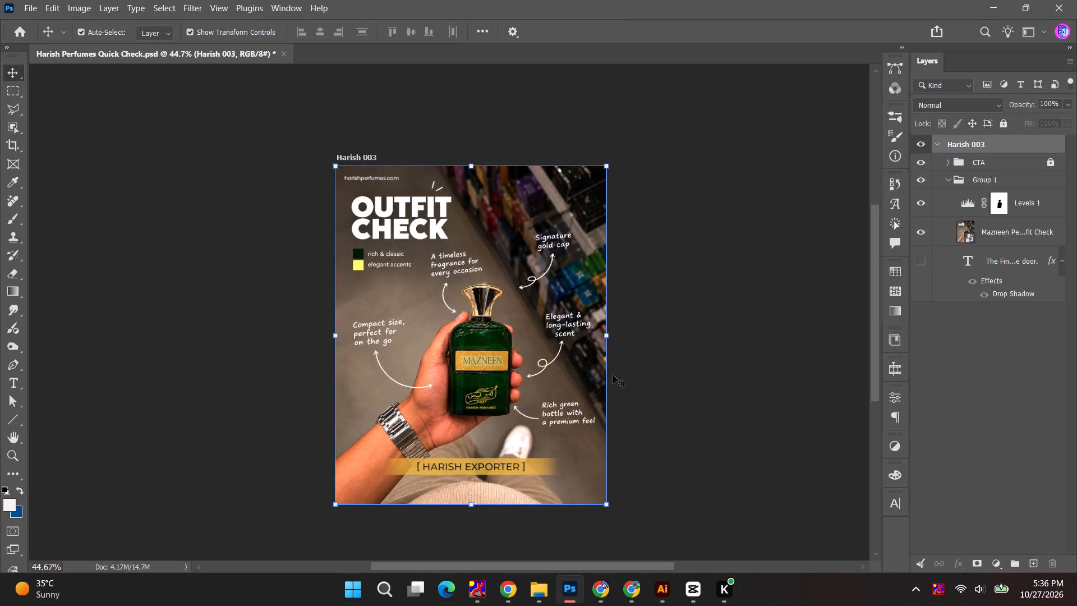
key("ctrl+s")
key("ctrl+w")
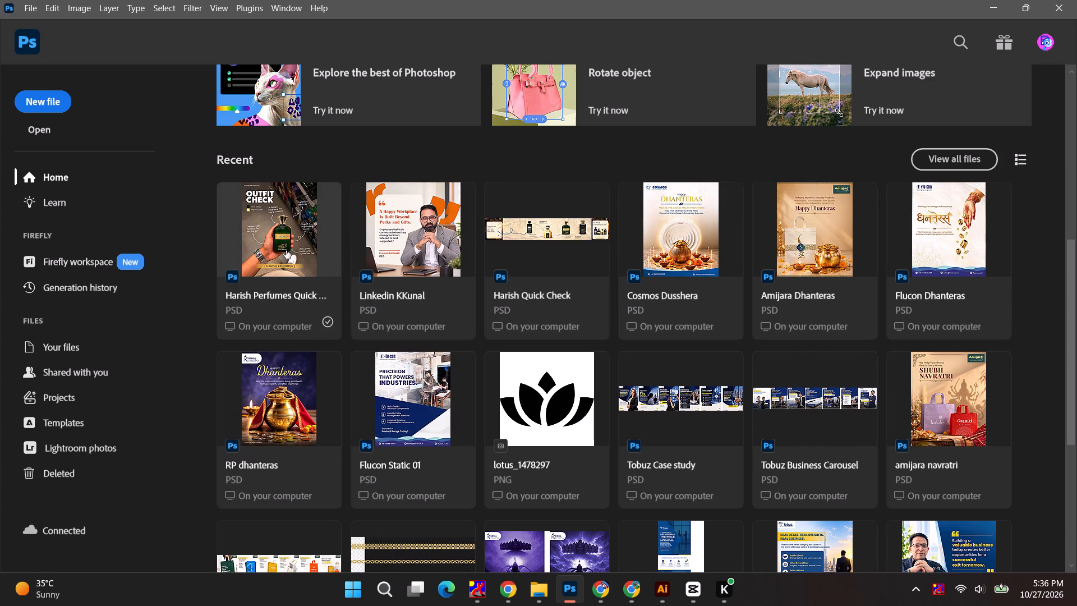
Reopen the Harish Perfumes Quick Check document from the recent files.
left_click(286, 250)
scroll(552, 296, "up", 3, "alt")
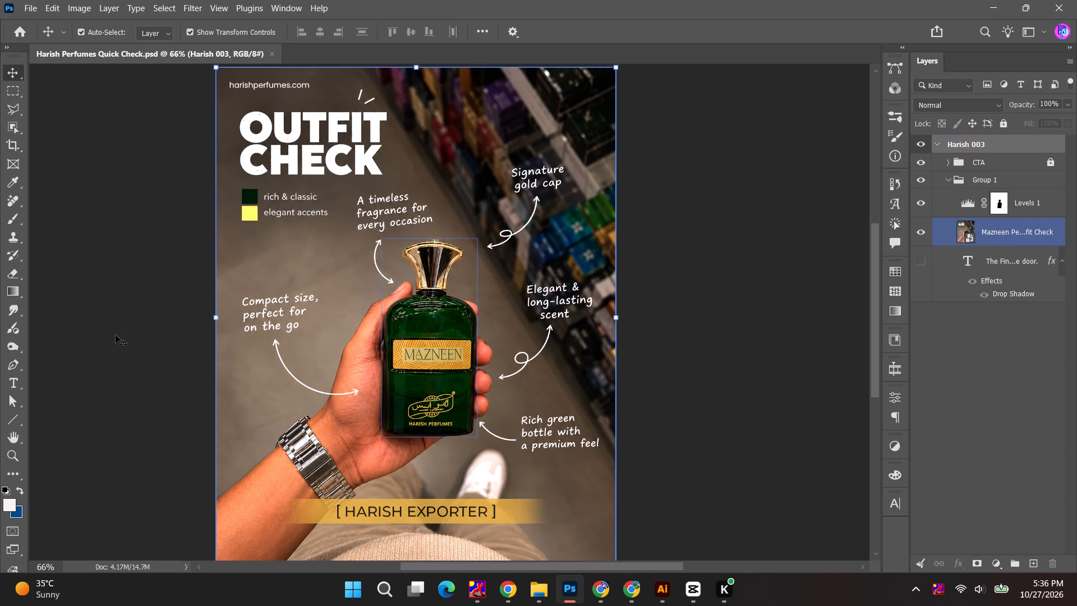
Add a text layer reading "Compact size," just above the matching handwritten callout beside the bottle.
left_click(15, 382)
left_click(278, 286)
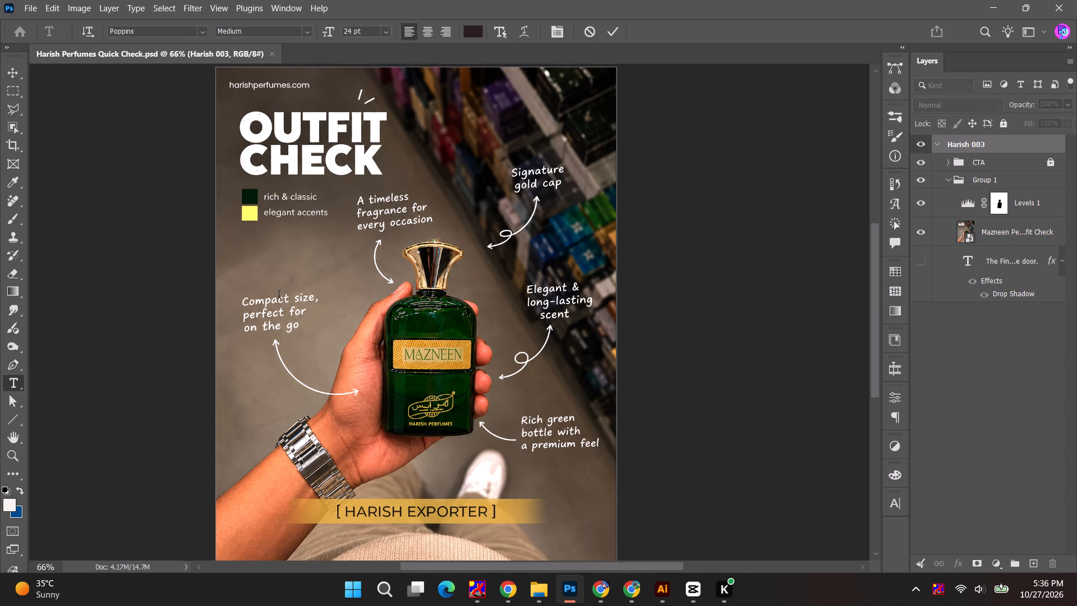
type("Com")
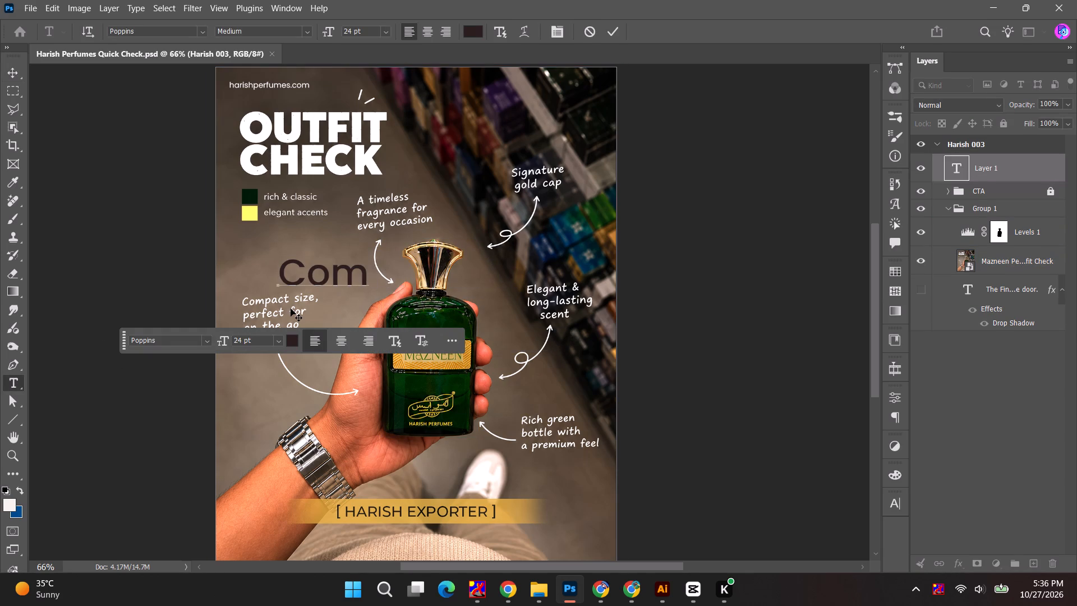
type("pac")
type("t size")
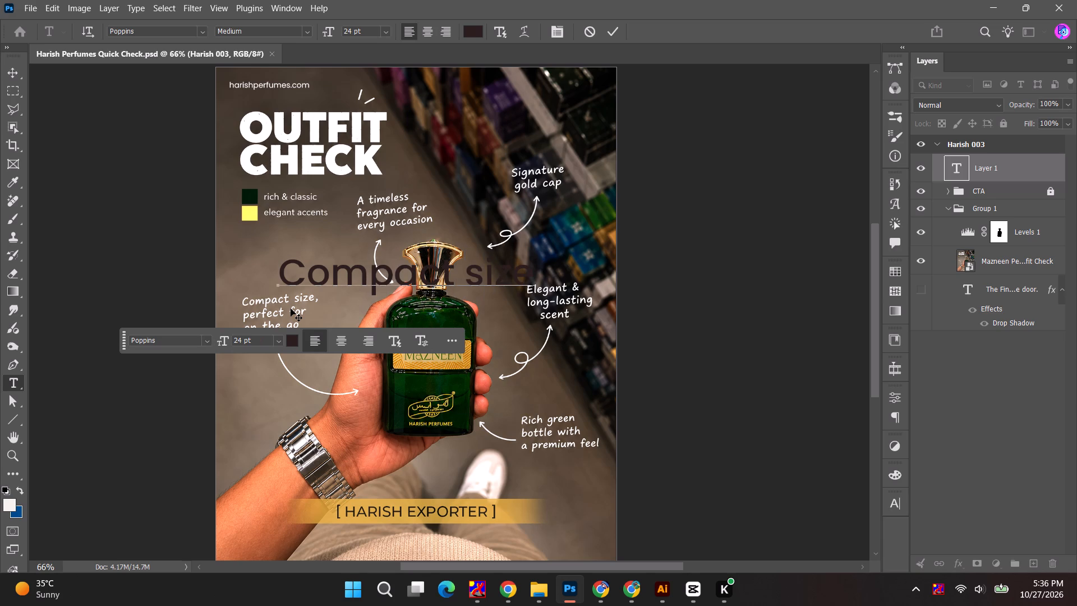
key("comma")
Set the colour of the whole "Compact size," text to white (ffffff).
key("ctrl+a")
left_click(403, 338)
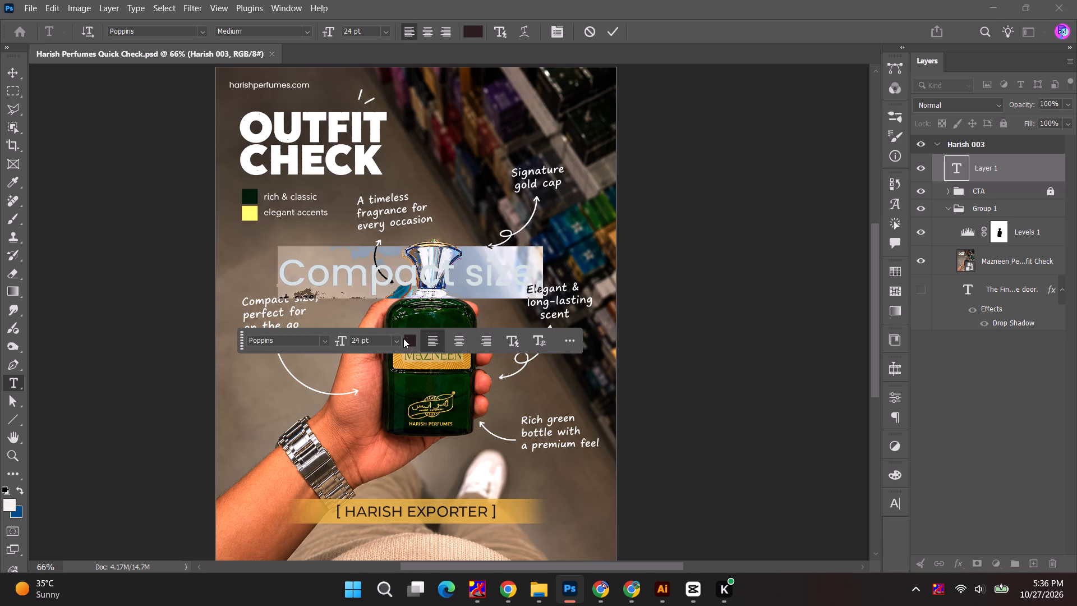
left_click(412, 343)
left_click_drag(650, 362, 528, 214)
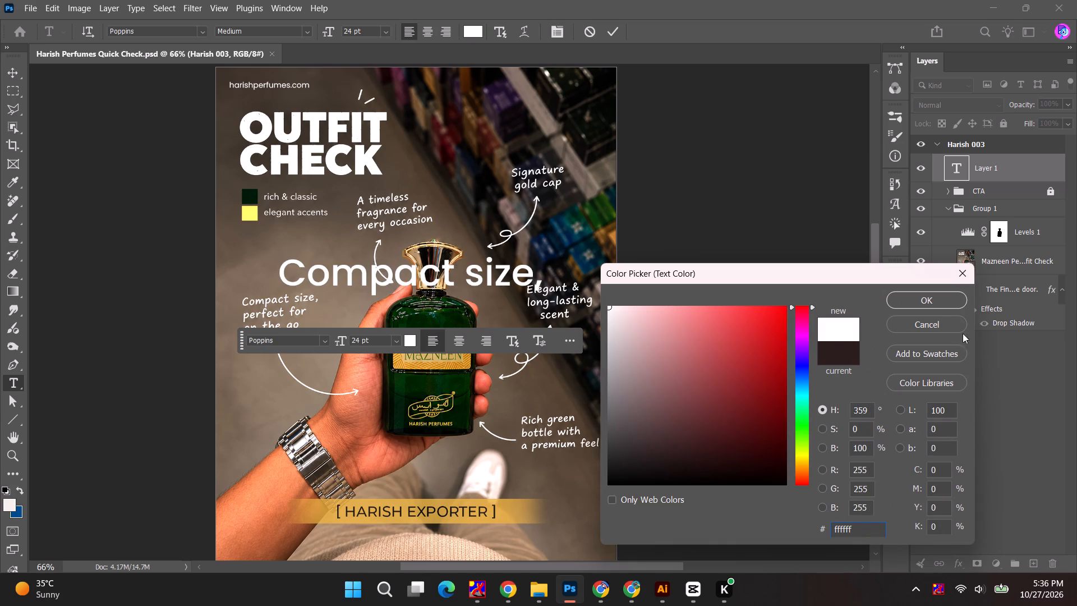
left_click(938, 302)
Set the "Compact size," text to the Kalam Light font at 8 pt.
left_click(168, 38)
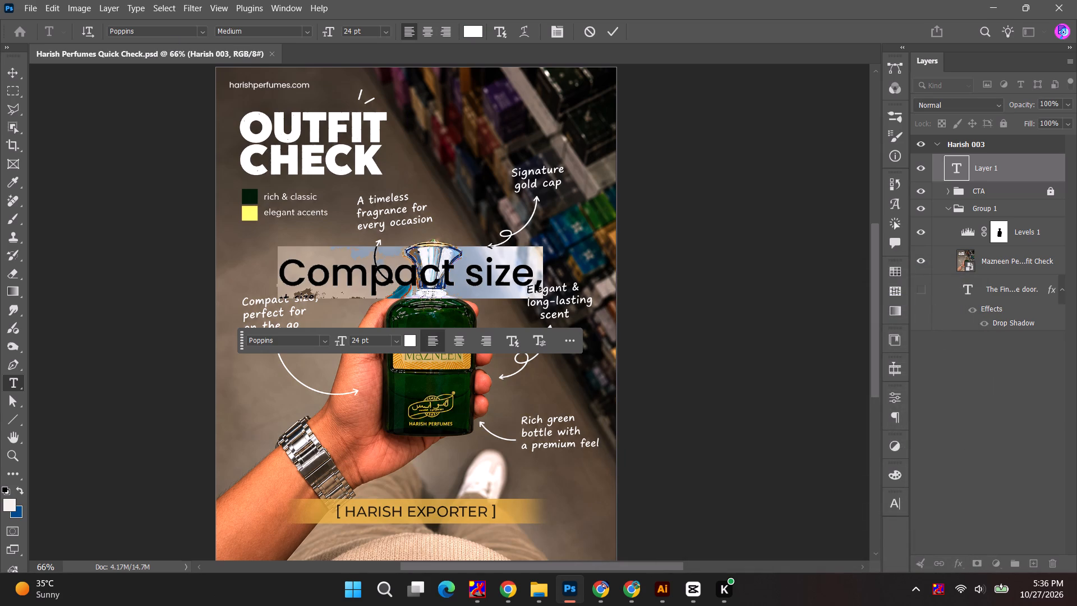
left_click(169, 33)
type("kalam")
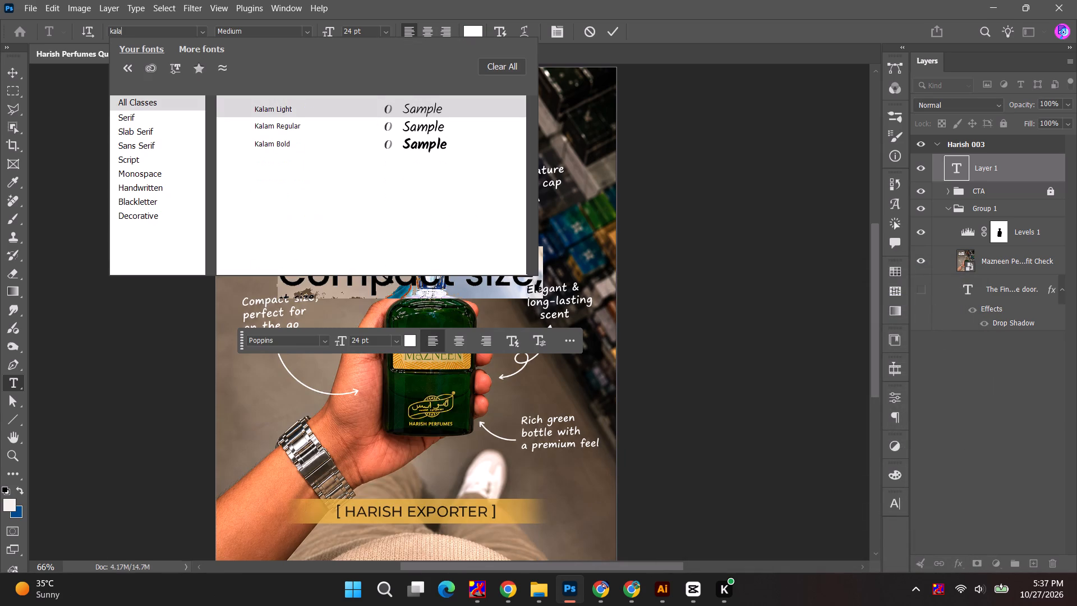
left_click(289, 102)
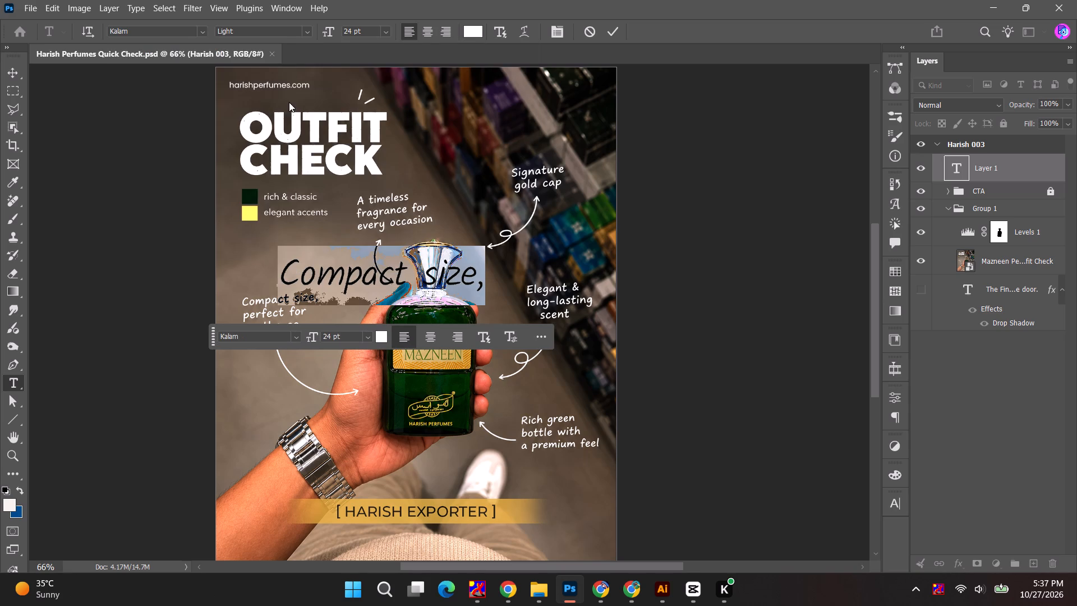
left_click_drag(313, 336, 299, 333)
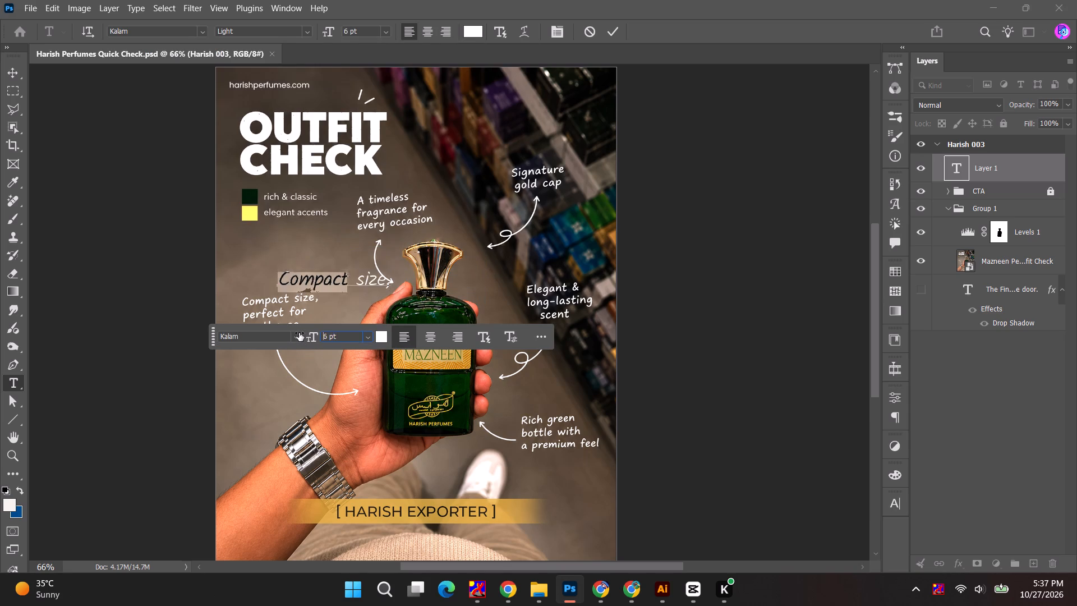
left_click_drag(299, 333, 301, 333)
Continue the callout text with "perfect for" and "on the go" on two new lines below "Compact size,".
scroll(335, 279, "up", 3, "alt")
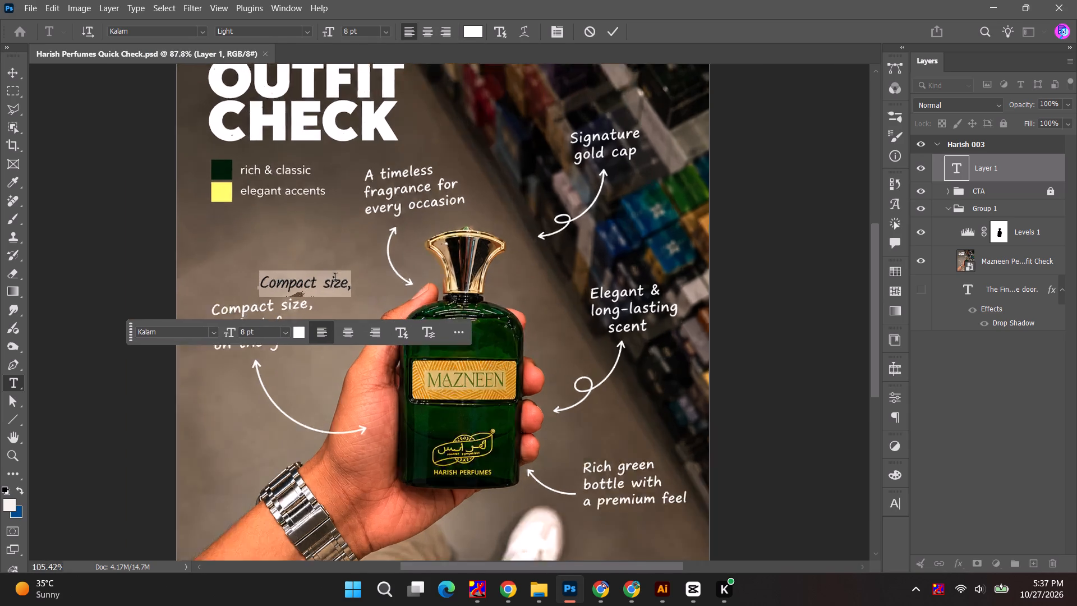
scroll(335, 279, "up", 8, "alt")
left_click(366, 291)
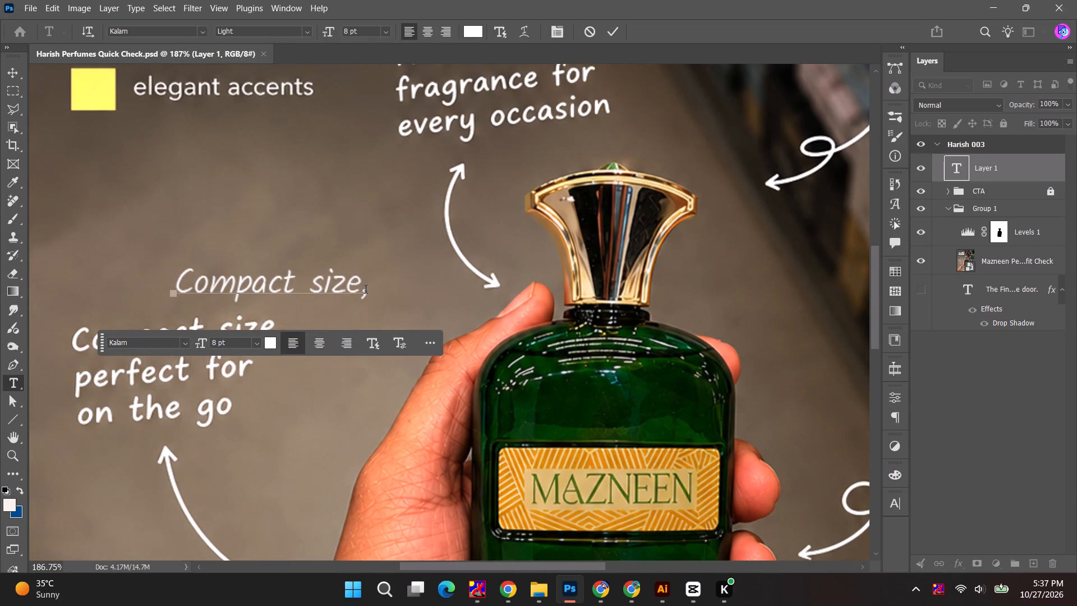
key("Return")
type("perfect")
key("space")
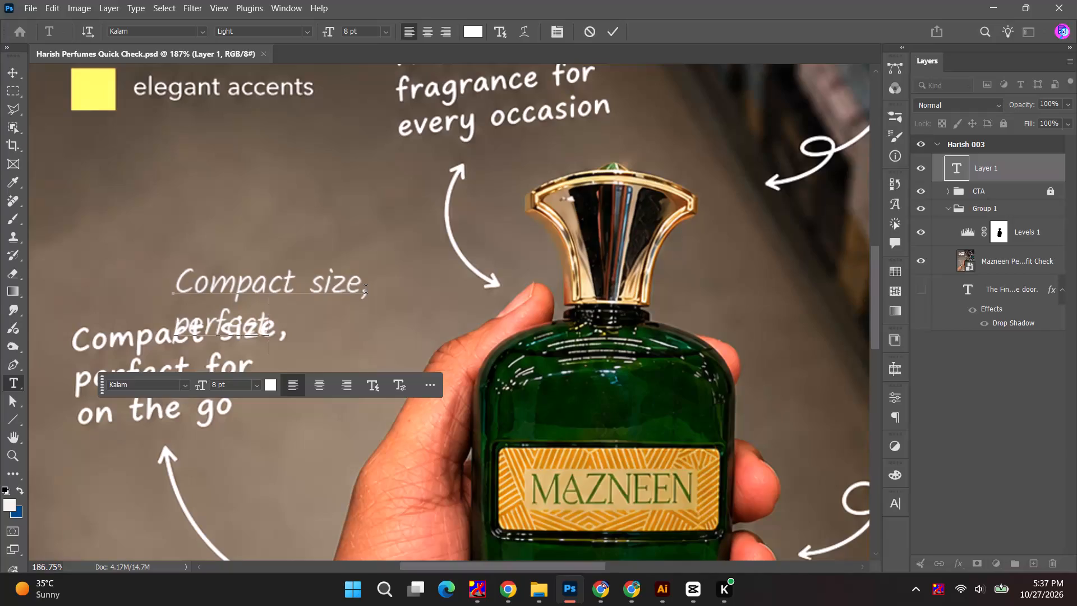
type("for")
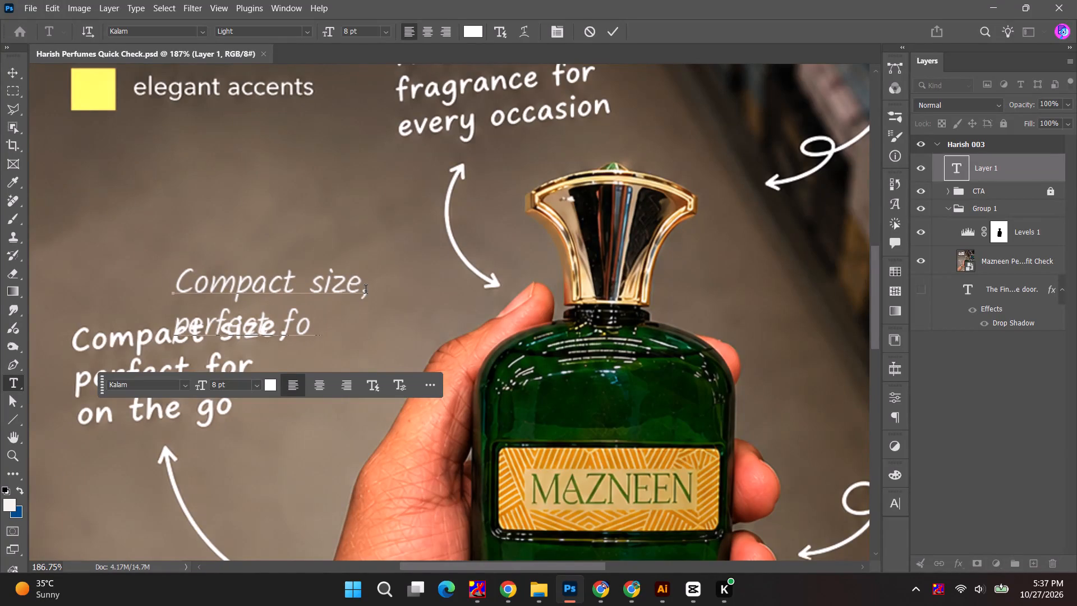
key("Return")
type("on")
key("space")
type("r")
key("BackSpace")
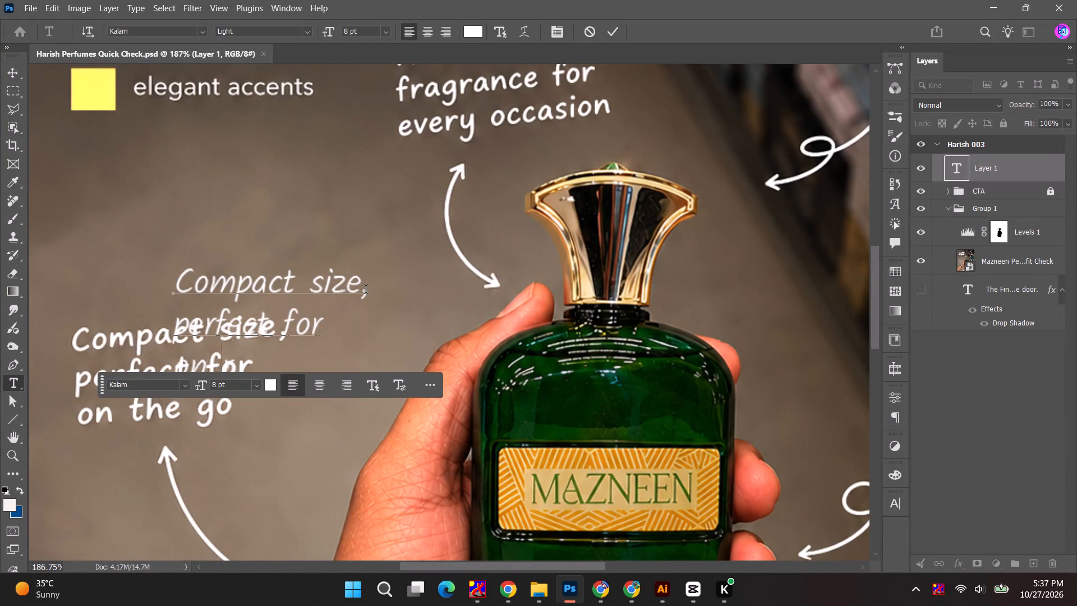
type("the")
key("space")
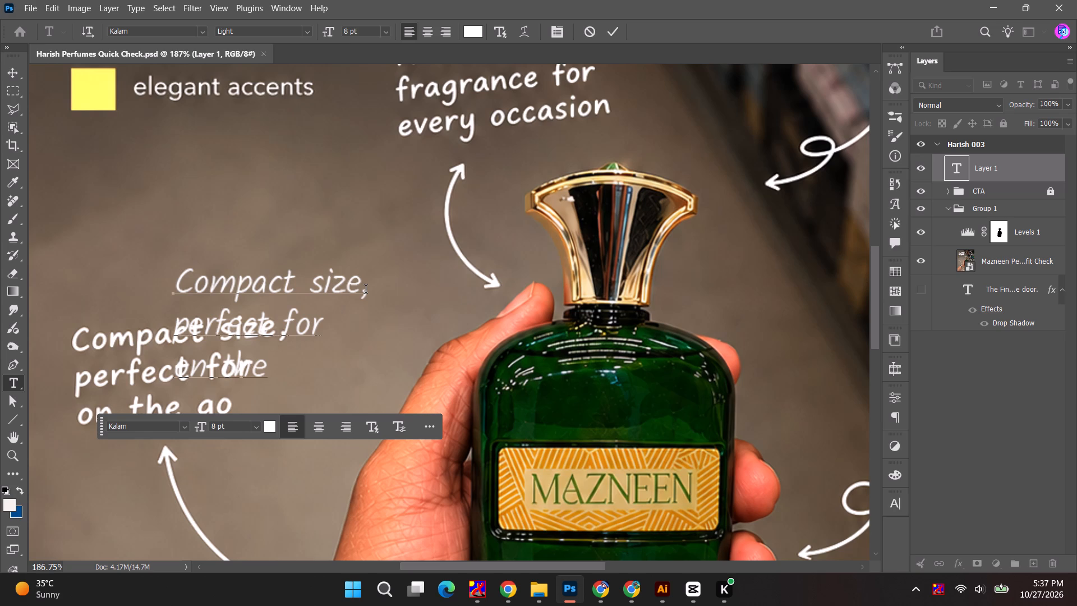
type("go")
key("Escape")
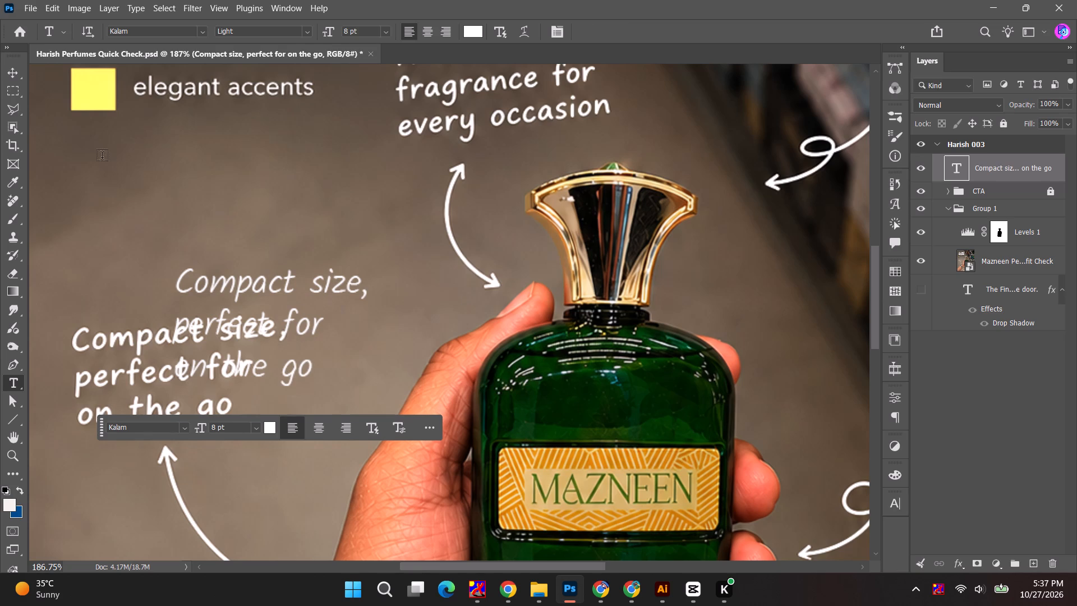
Move the new callout clear above the handwritten original and set its font style to Kalam Regular, trying Bold first.
left_click(19, 72)
left_click_drag(329, 307, 297, 207)
double_click(297, 207)
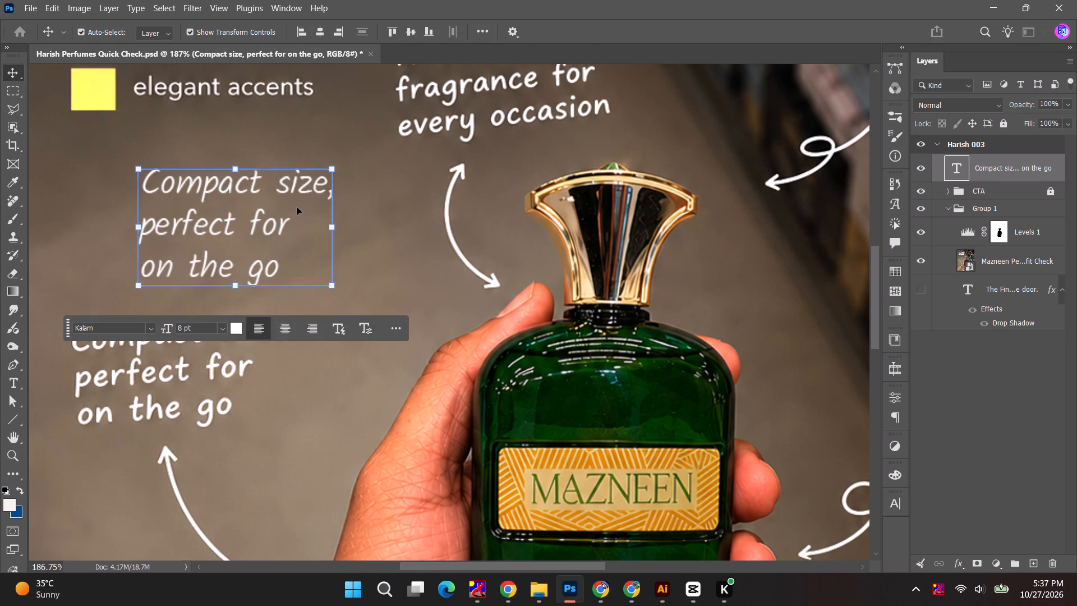
left_click(309, 30)
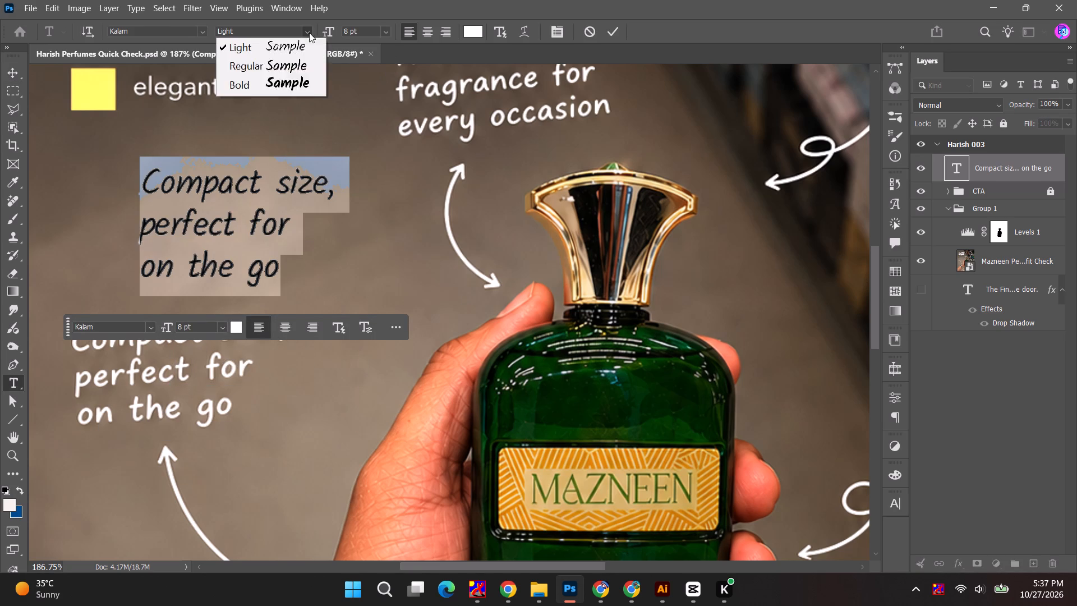
left_click(298, 79)
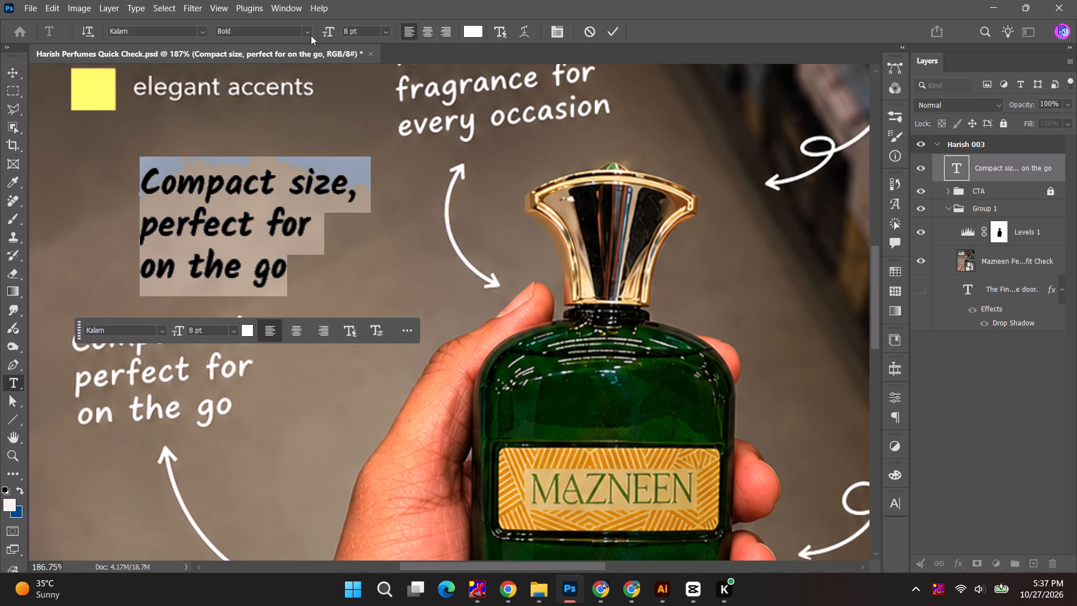
left_click(306, 31)
left_click(300, 68)
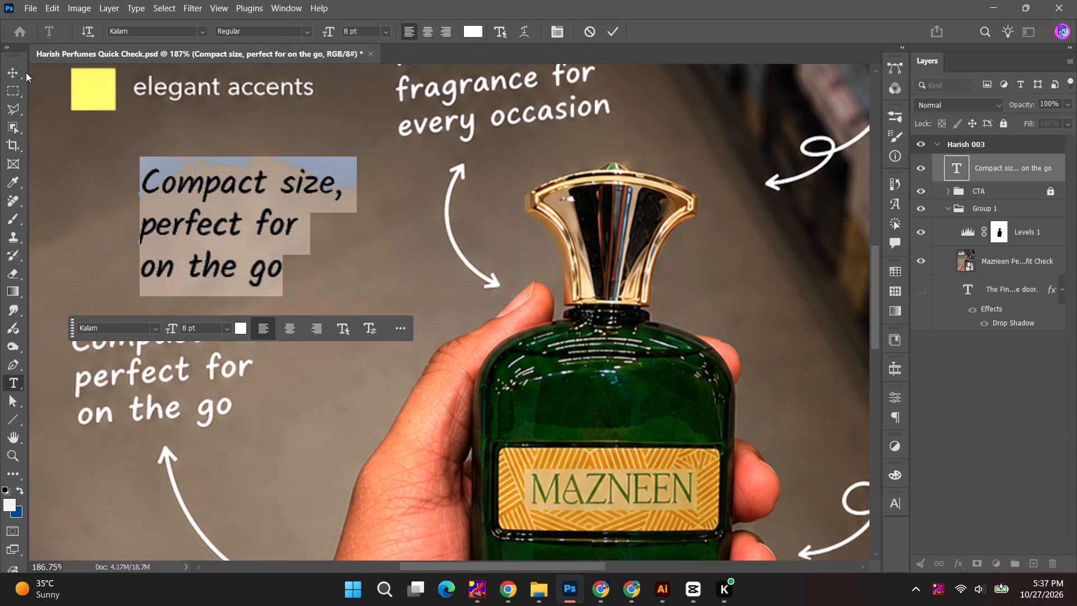
Place the "Compact size, perfect for on the go" text over its handwritten original and rotate it about -3.5°.
left_click(11, 72)
left_click_drag(251, 211, 187, 350)
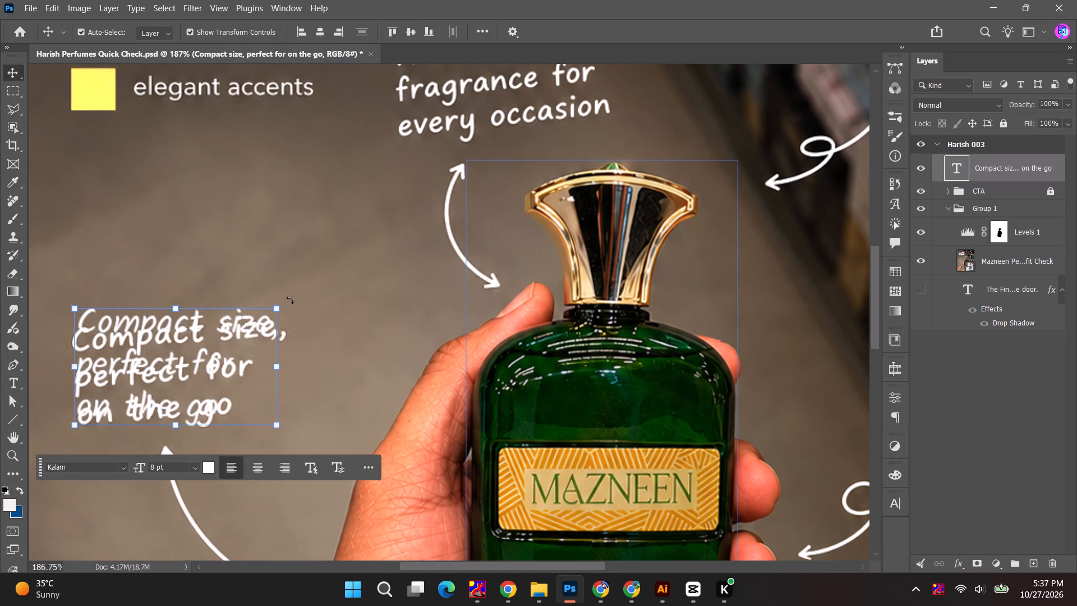
left_click_drag(291, 305, 291, 297)
left_click_drag(215, 327, 398, 227, "alt")
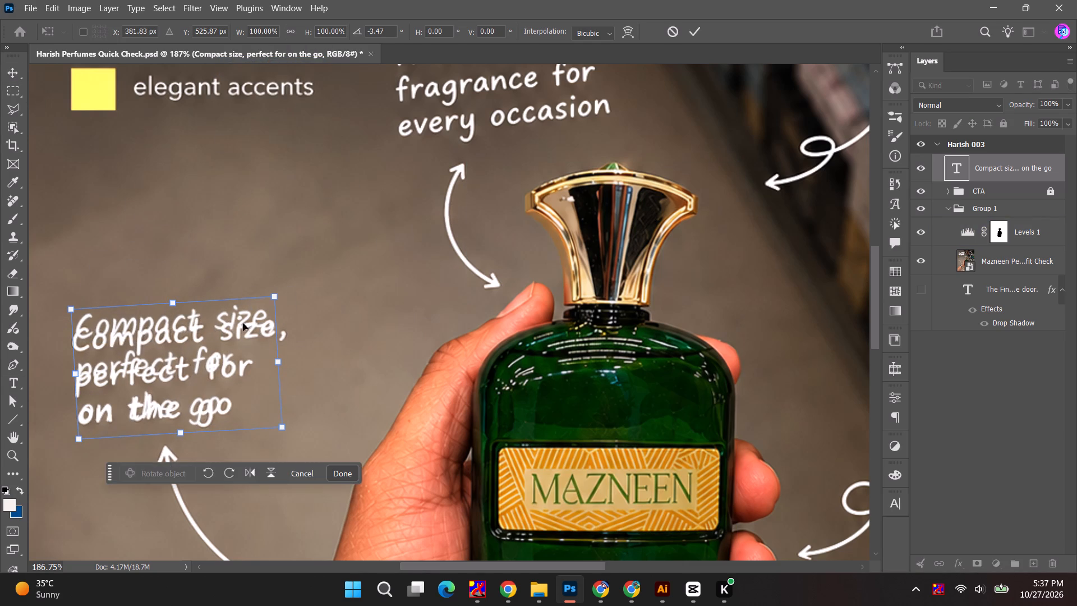
left_click(243, 321)
left_click(691, 32)
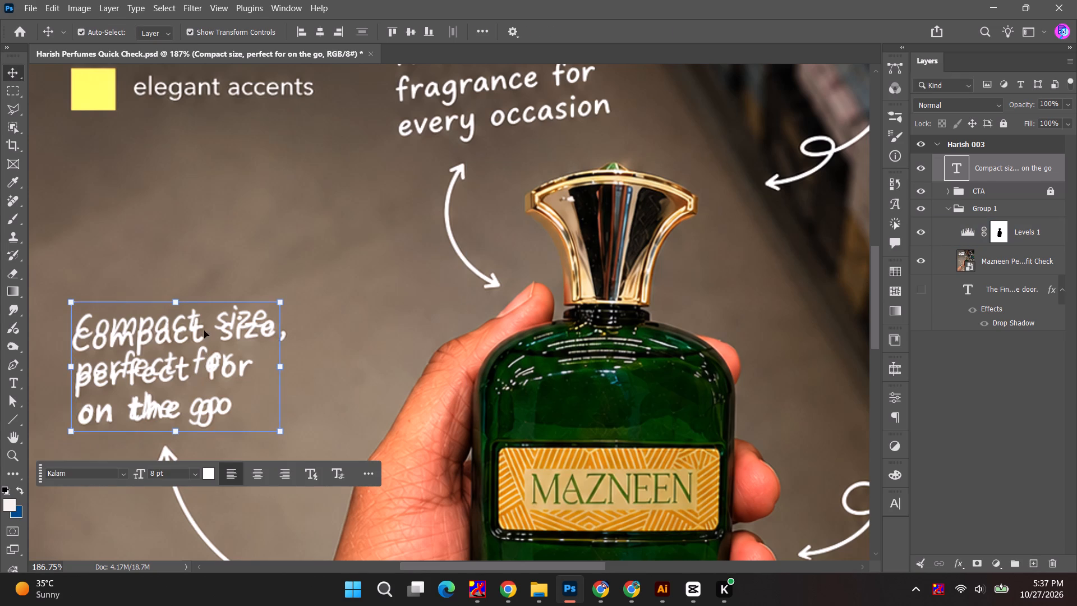
Duplicate the "Compact size" text layer into the empty area above the original callout.
left_click_drag(204, 329, 314, 180, "alt")
scroll(297, 200, "down", 3, "alt")
key("space")
left_click_drag(287, 203, 278, 292)
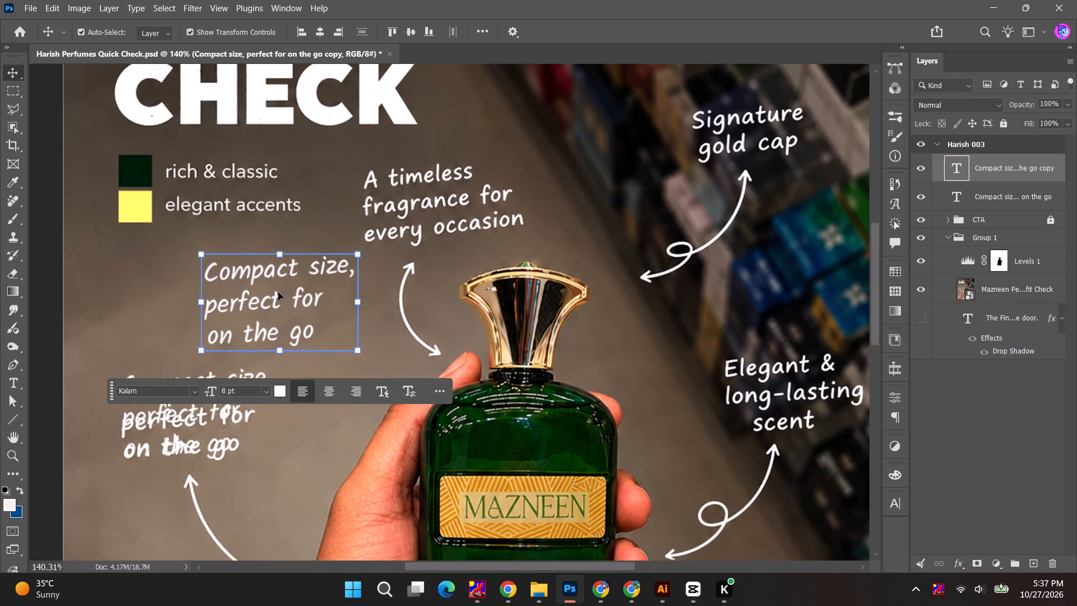
Replace the copy's text with "A timeless", "fragrance for" and "every occasion" on three lines.
double_click(278, 292)
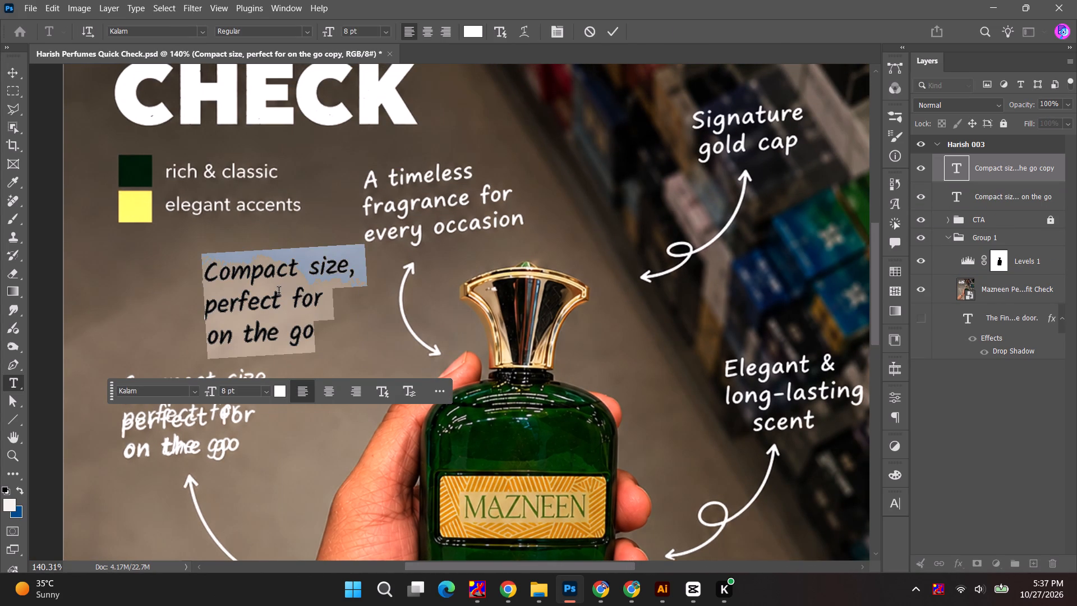
key("shift+a")
key("space")
type("tim")
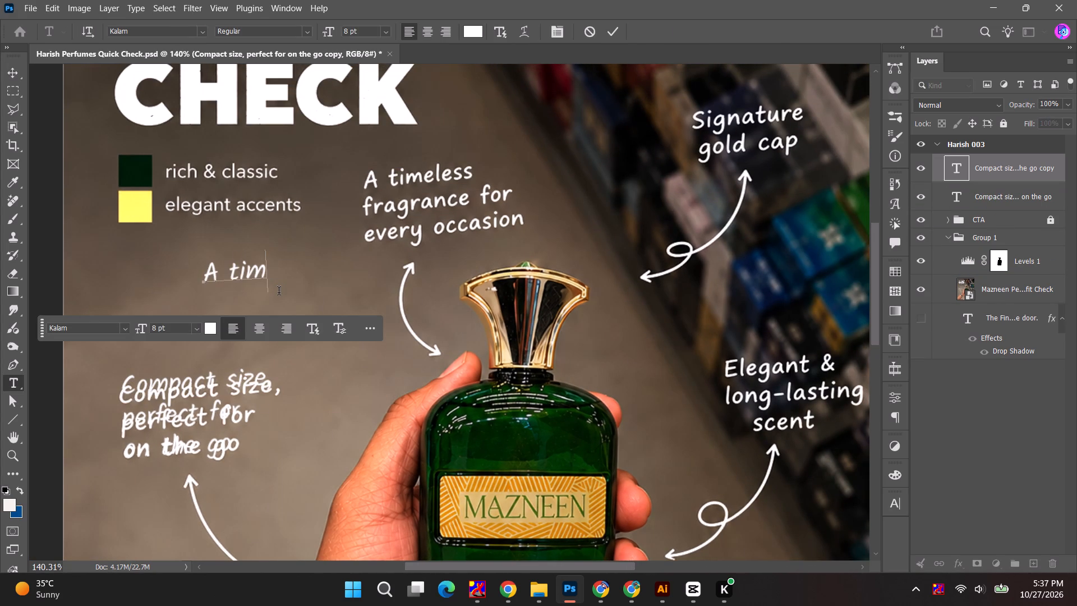
type("eless")
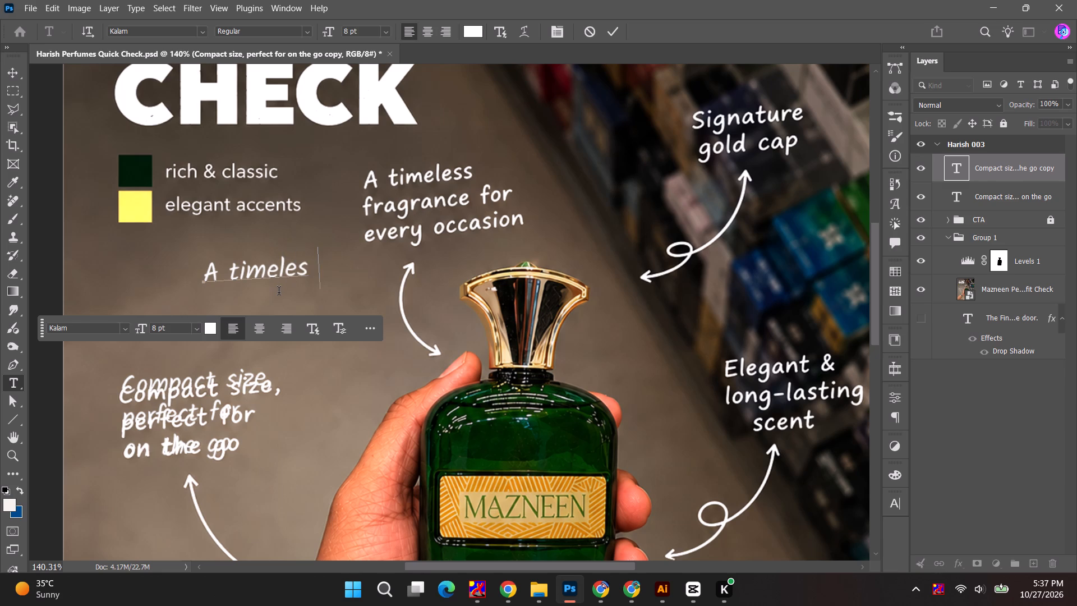
key("Return")
type("frag")
type("rance")
key("space")
type("for")
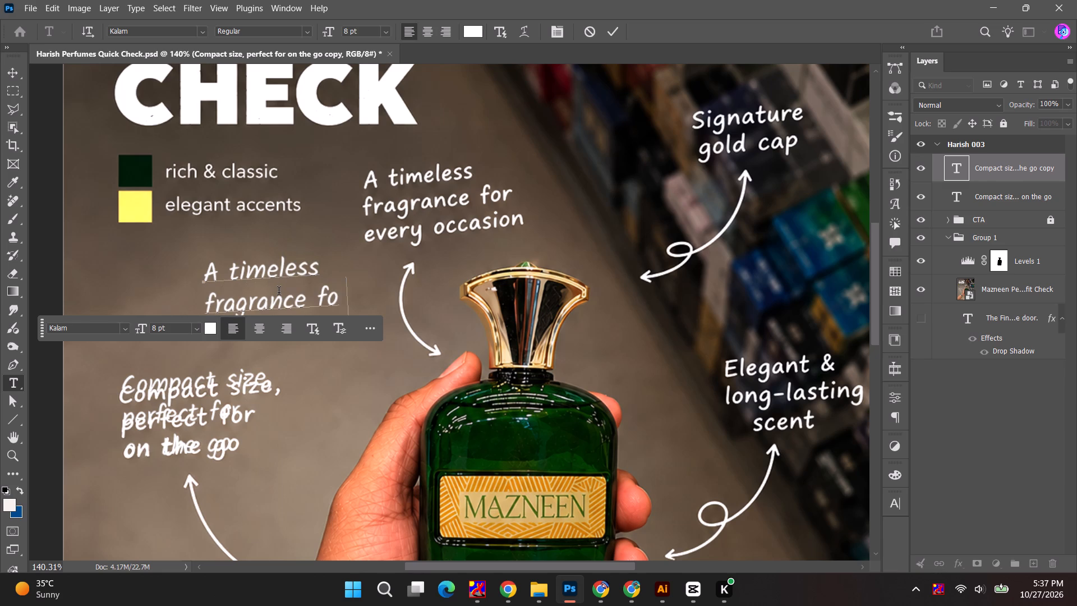
key("space")
key("BackSpace")
key("Return")
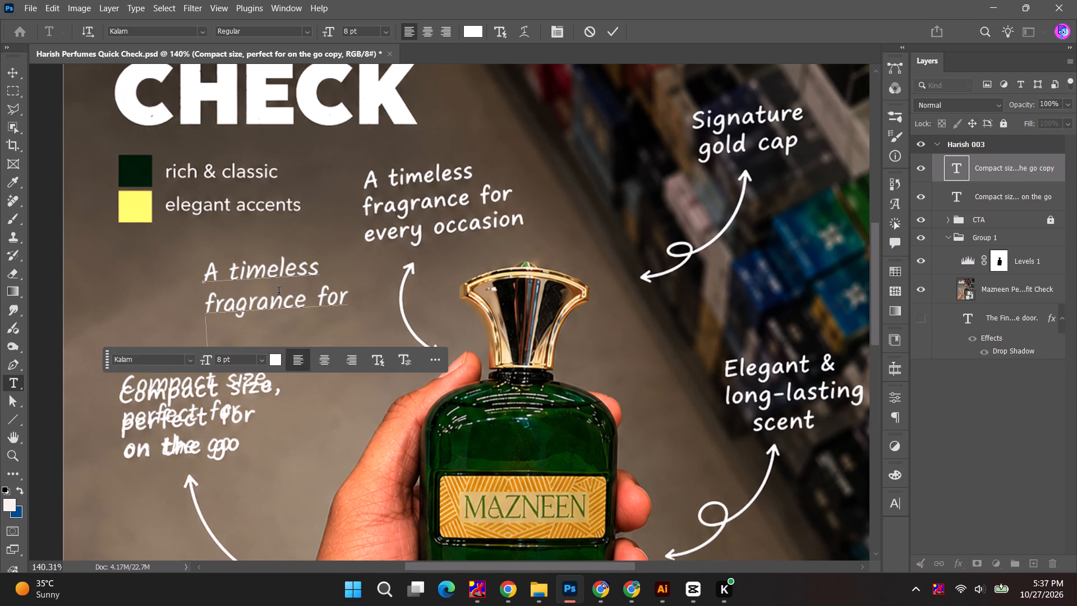
type("every")
key("space")
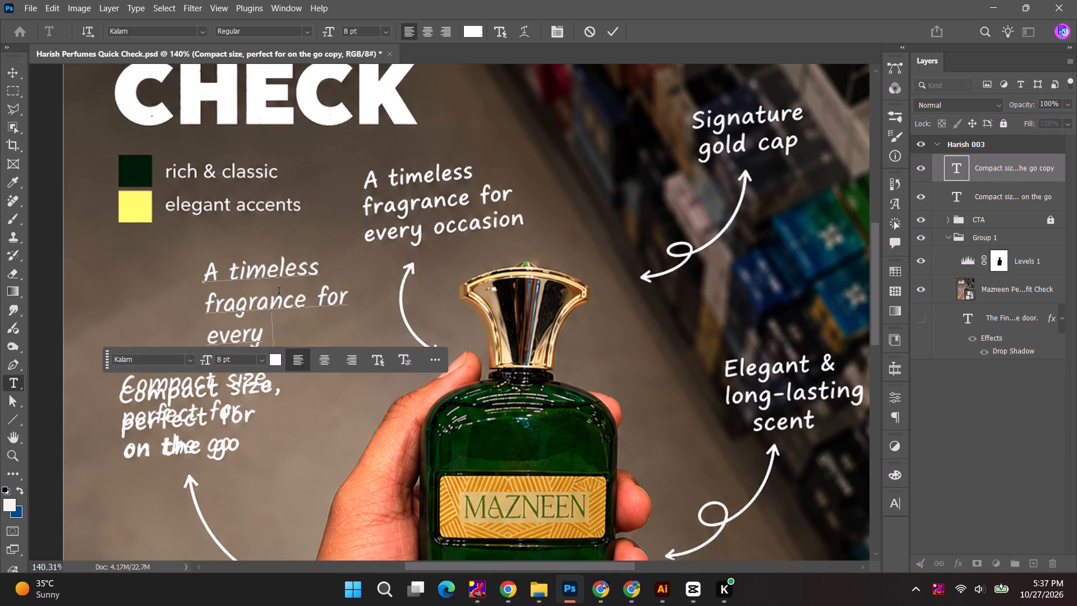
type("occasion")
key("Escape")
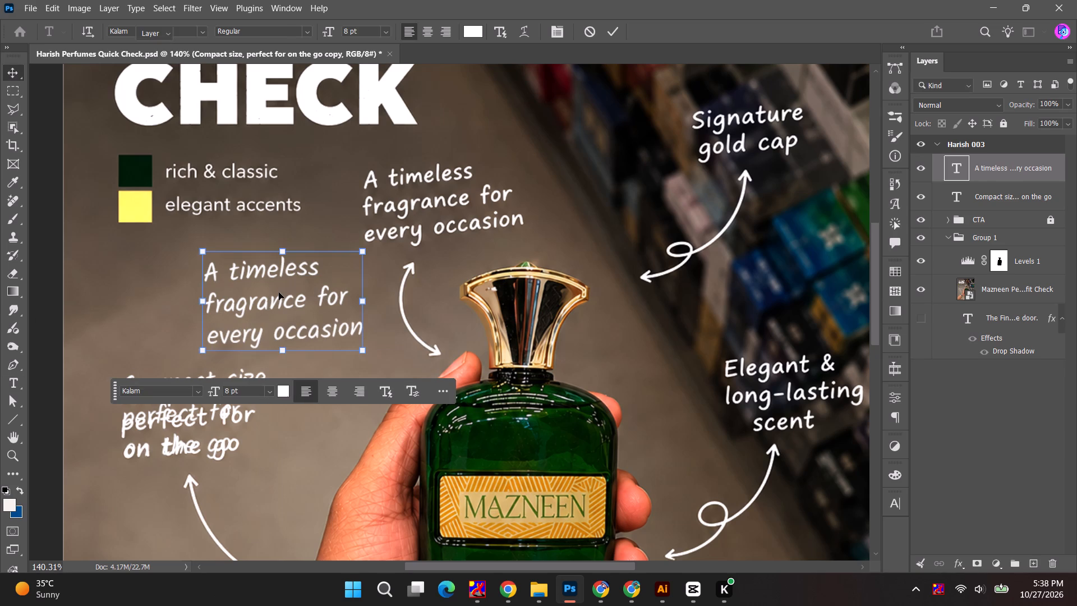
Place the "A timeless fragrance for every occasion" text over its handwritten original and rotate it about -2.6°.
left_click_drag(263, 315, 417, 217)
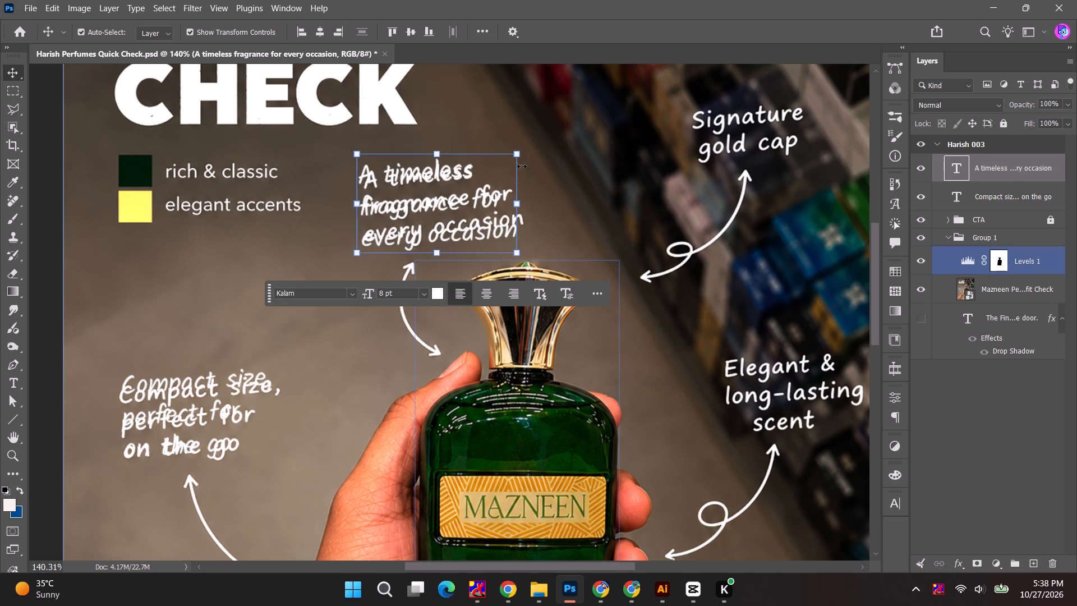
left_click(533, 148)
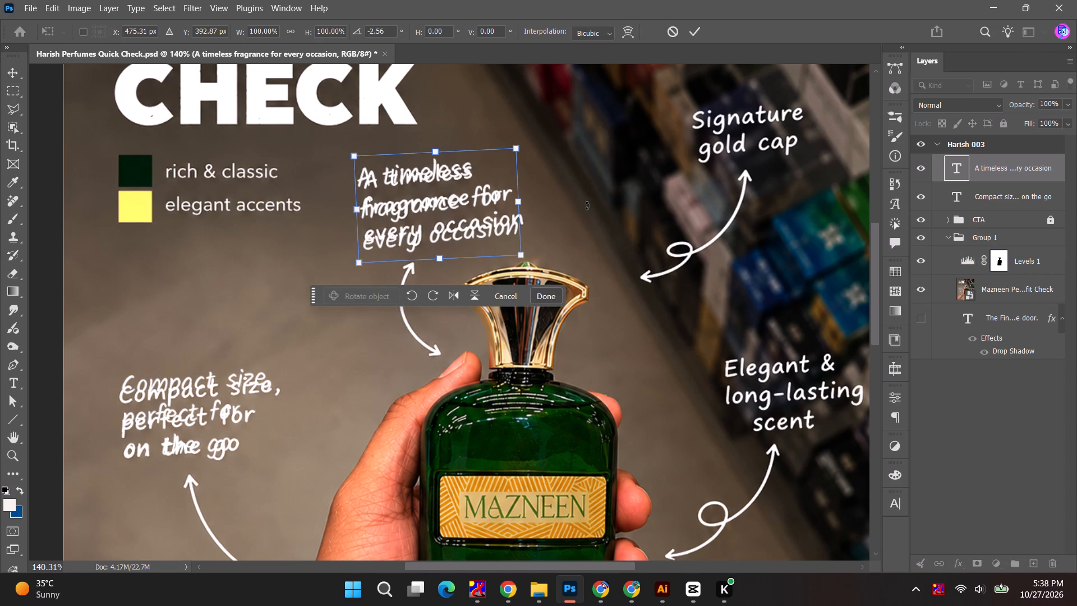
left_click_drag(458, 213, 286, 310, "alt")
left_click_drag(408, 208, 372, 274, "alt")
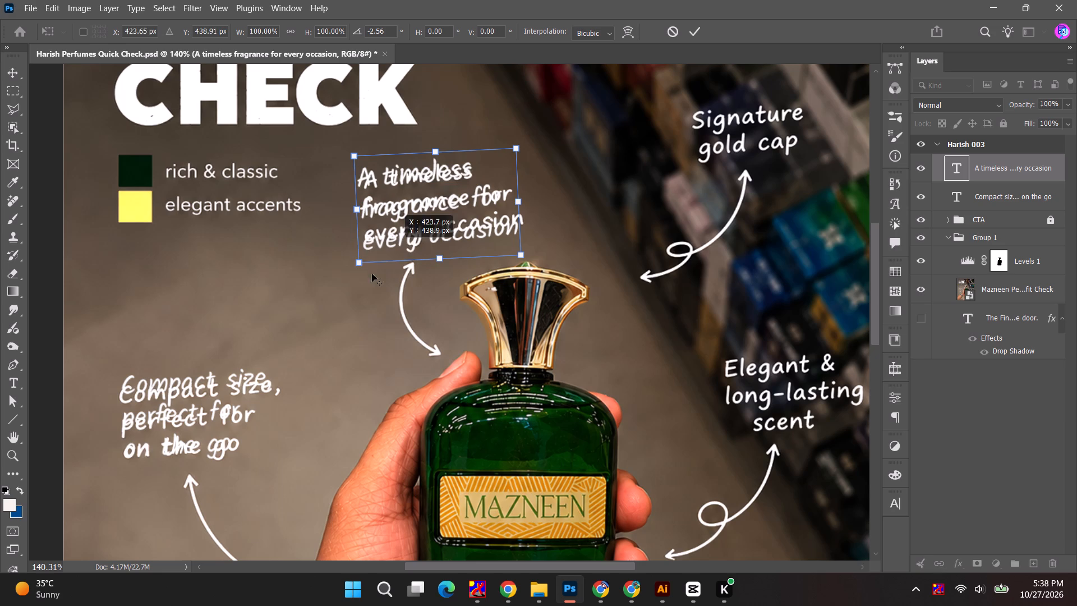
left_click_drag(372, 274, 264, 286, "alt")
left_click(692, 31)
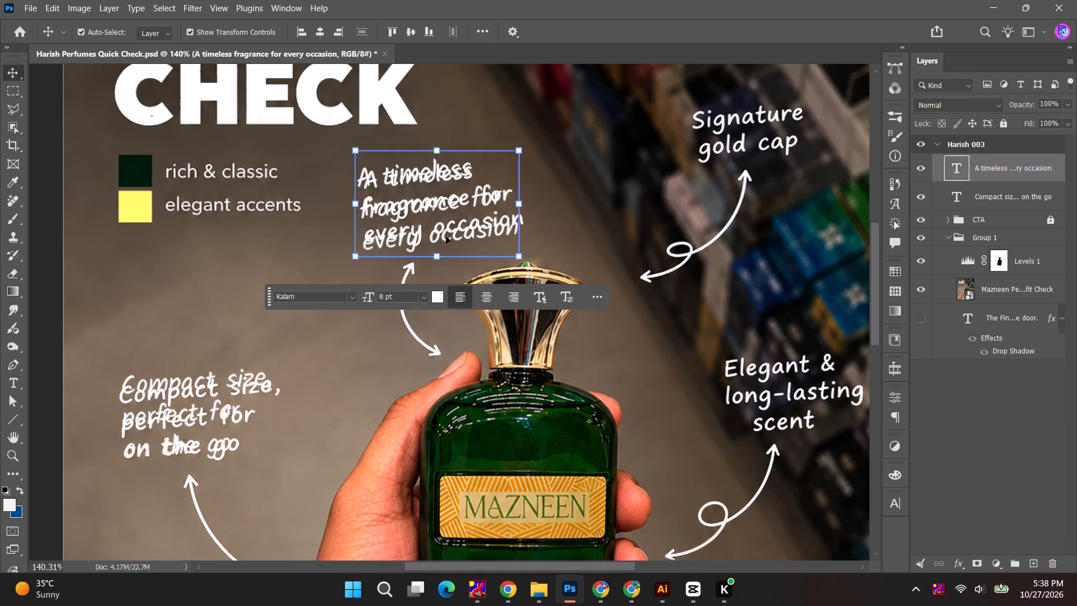
Duplicate the "A timeless fragrance" text into the empty area and replace the copy's text with "Signature" and "gold cap" on two lines.
left_click_drag(431, 212, 251, 308, "alt")
double_click(247, 304)
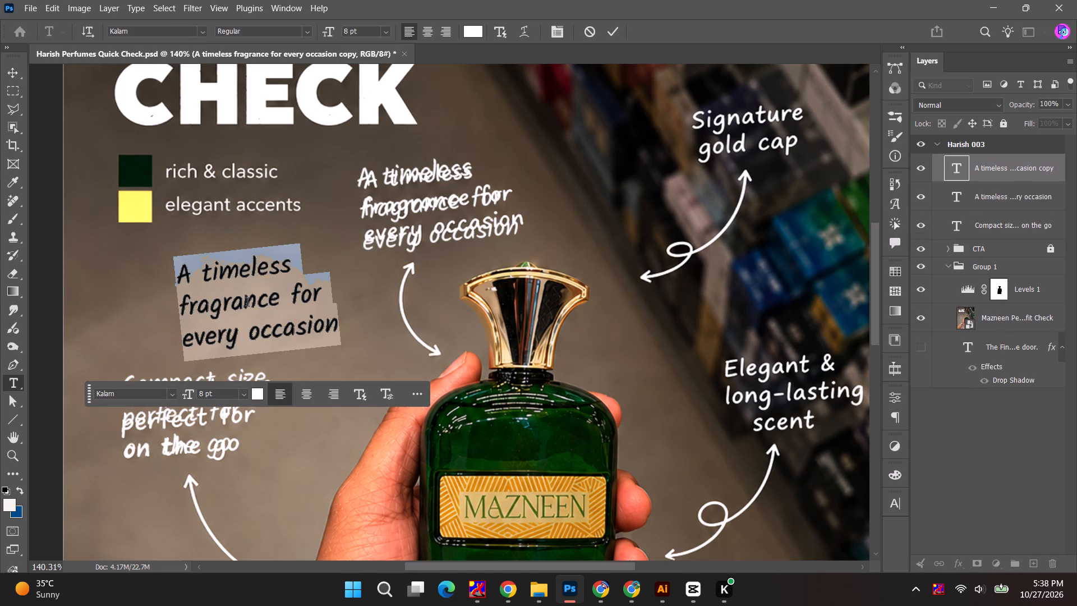
type("Signa")
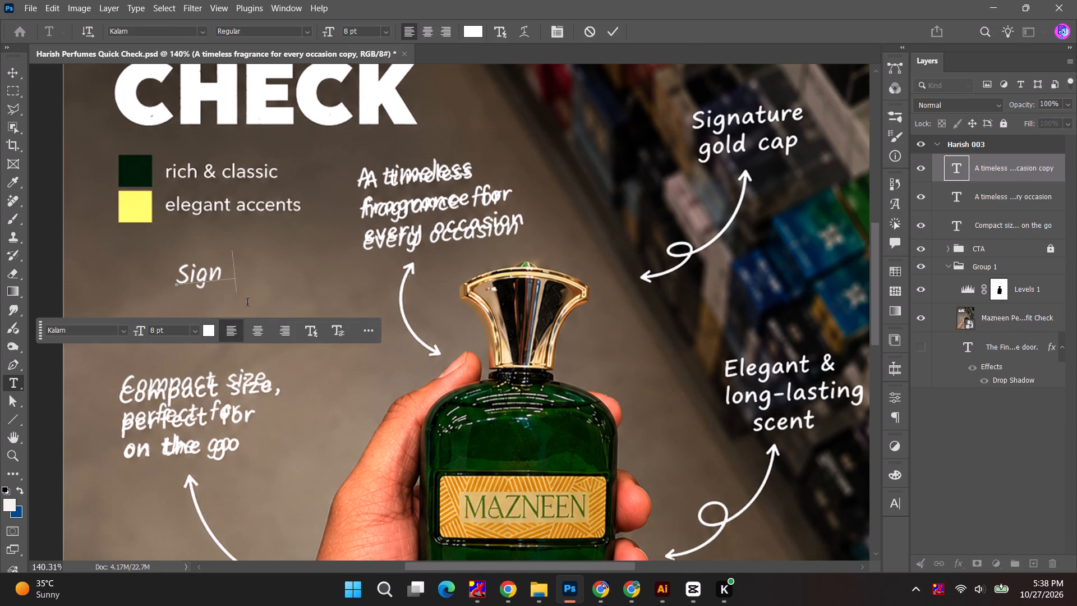
type("ture")
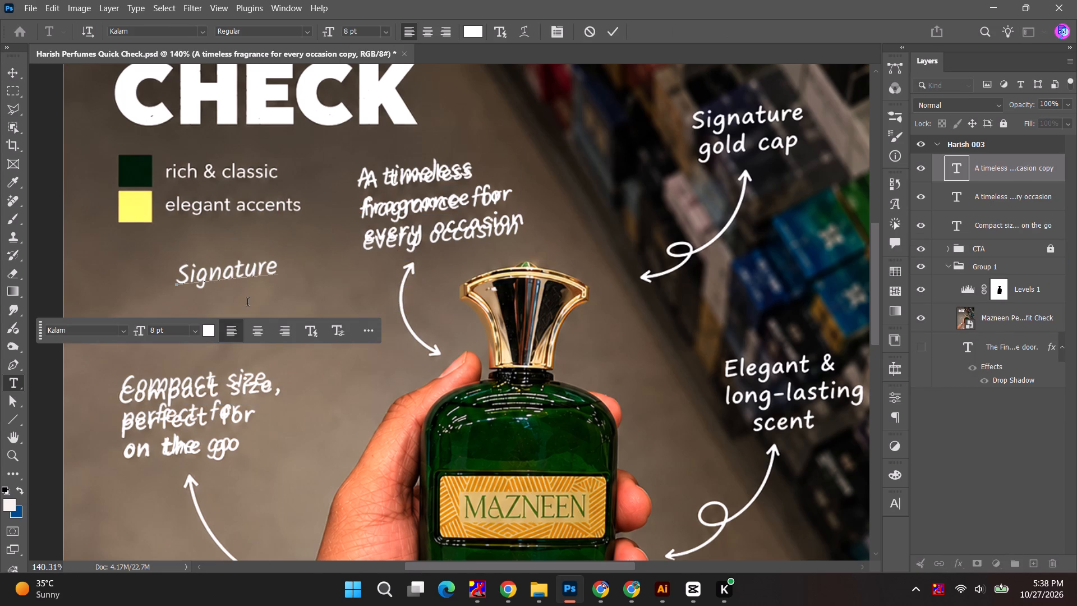
key("Return")
type("gold")
key("space")
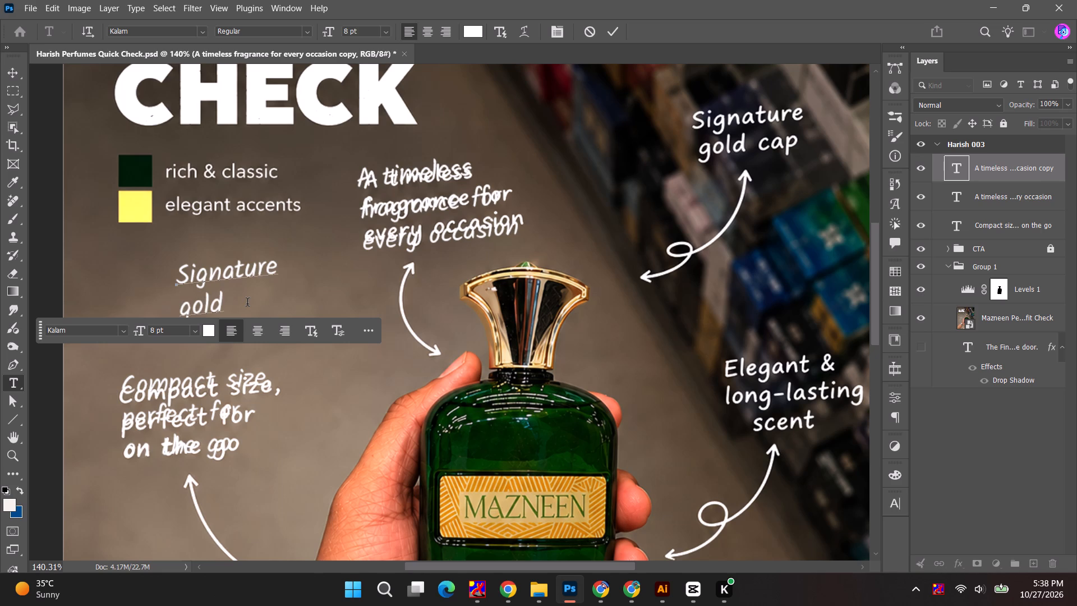
type("cap")
key("Escape")
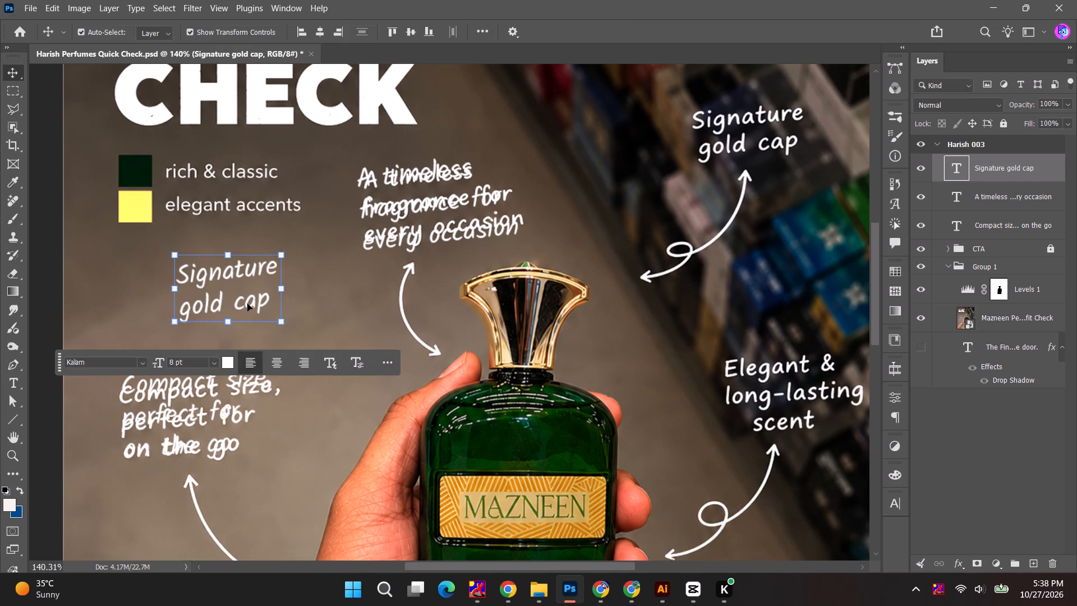
Place the "Signature gold cap" text over its handwritten original.
left_click_drag(222, 305, 736, 144)
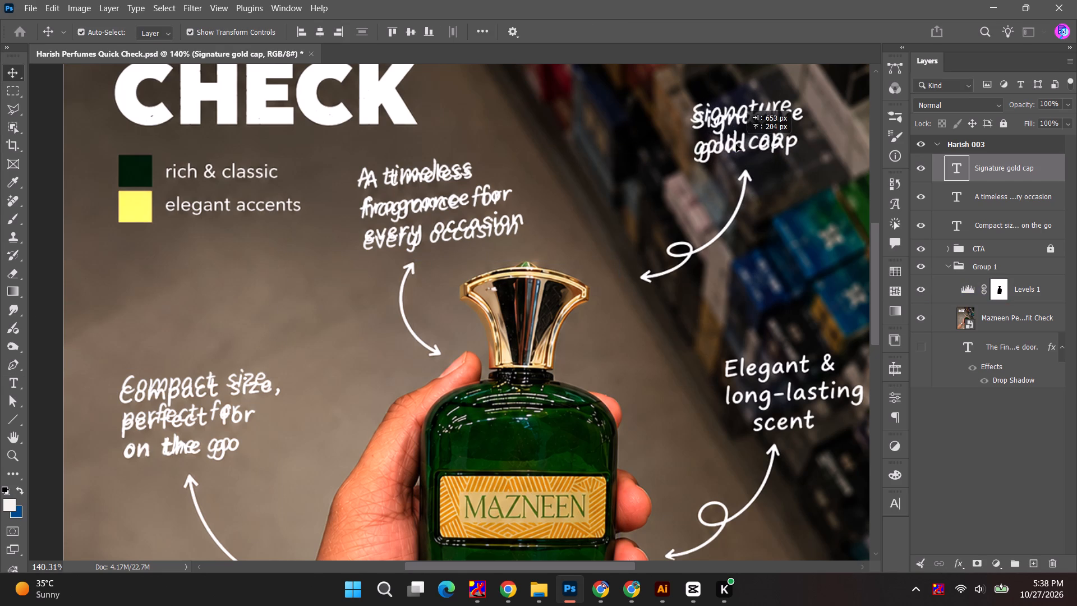
left_click_drag(736, 144, 737, 147)
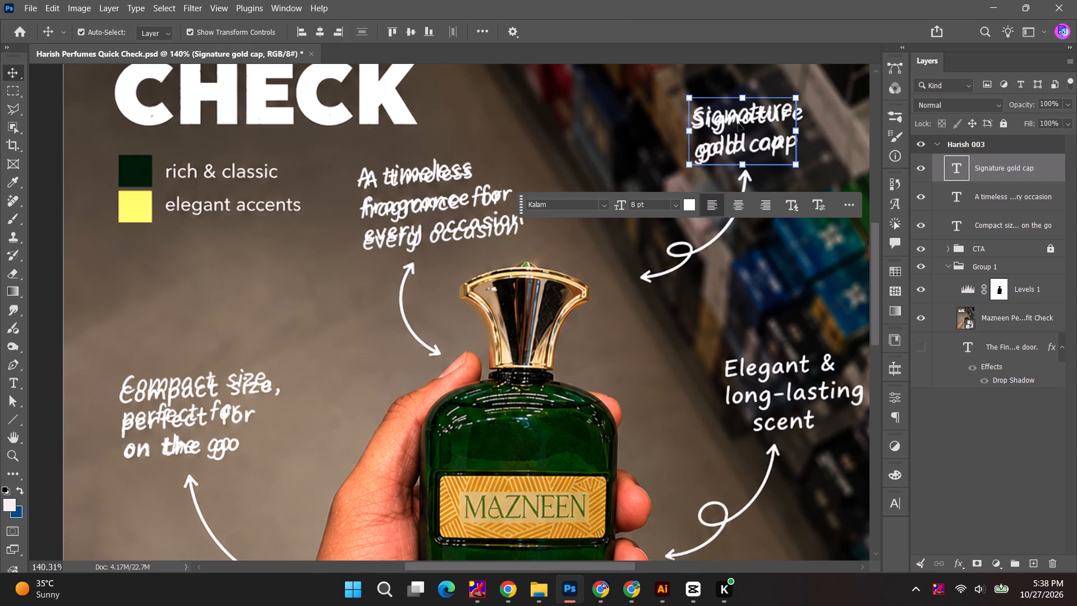
Duplicate the "Signature gold cap" text into the empty area and replace the copy's text with "Elegant & Long" and "lasting scent" on two lines.
left_click_drag(740, 144, 219, 310, "alt")
double_click(219, 310)
key("shift+w")
key("shift+BackSpace")
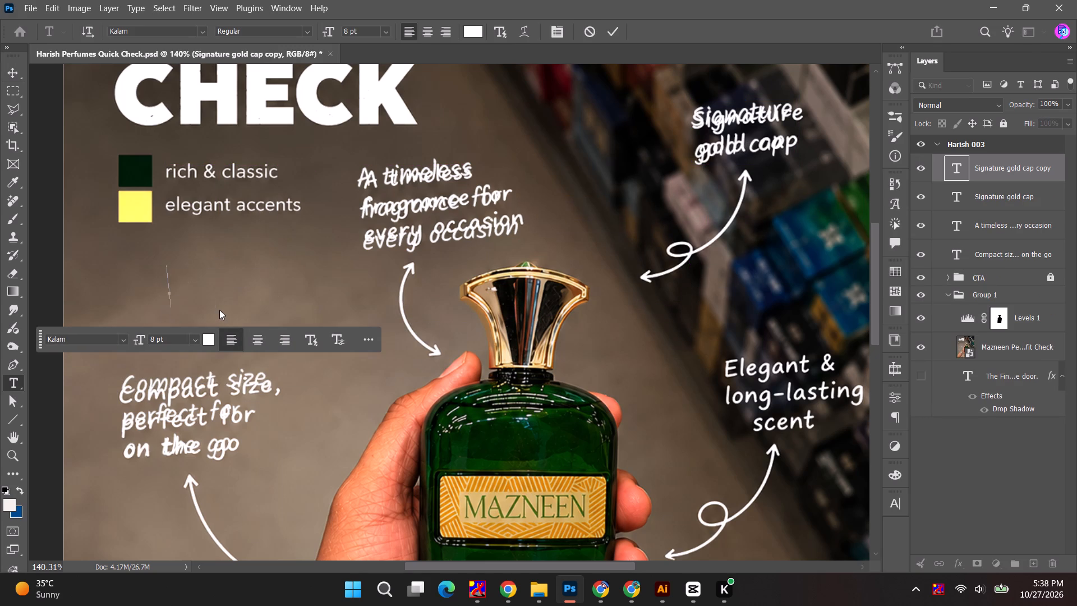
key("shift+e")
type("legant")
key("space")
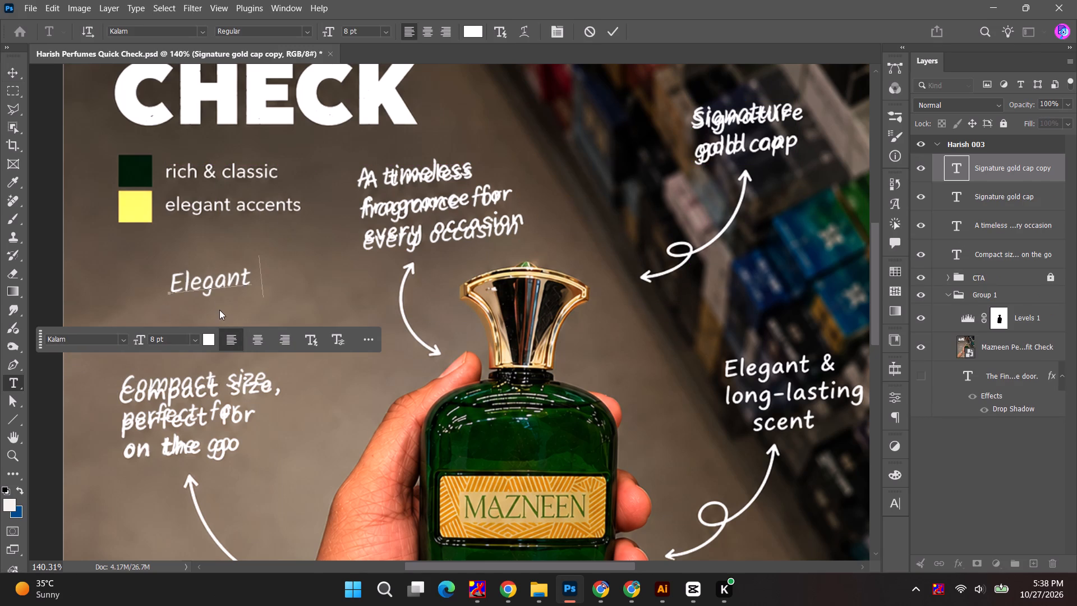
type("&")
key("space")
key("Return")
key("BackSpace")
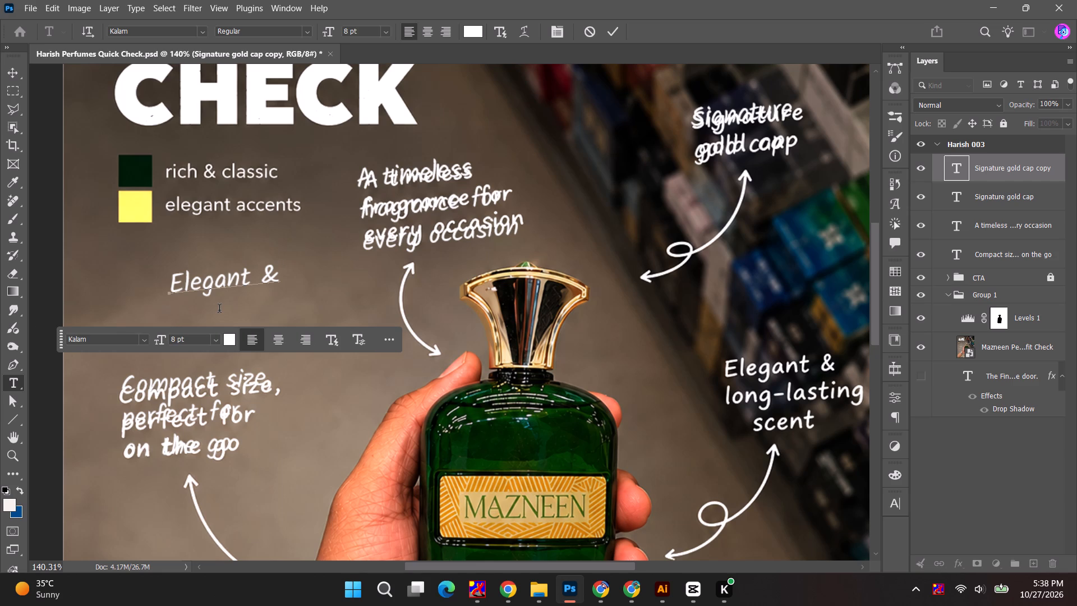
key("shift+colon")
key("shift+BackSpace")
type("Long")
key("space")
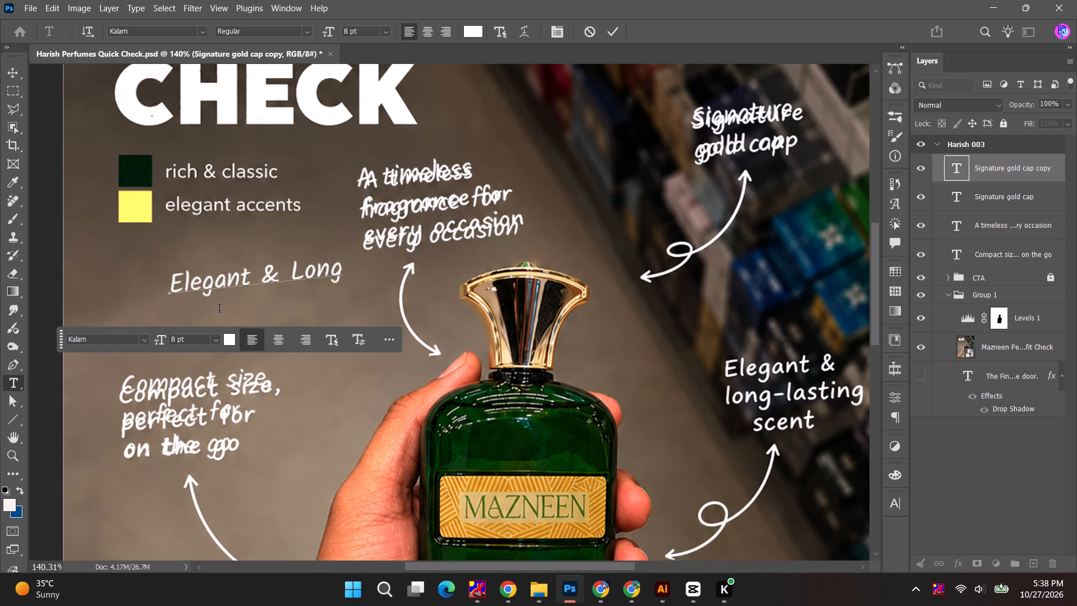
key("Return")
type("lasting")
key("space")
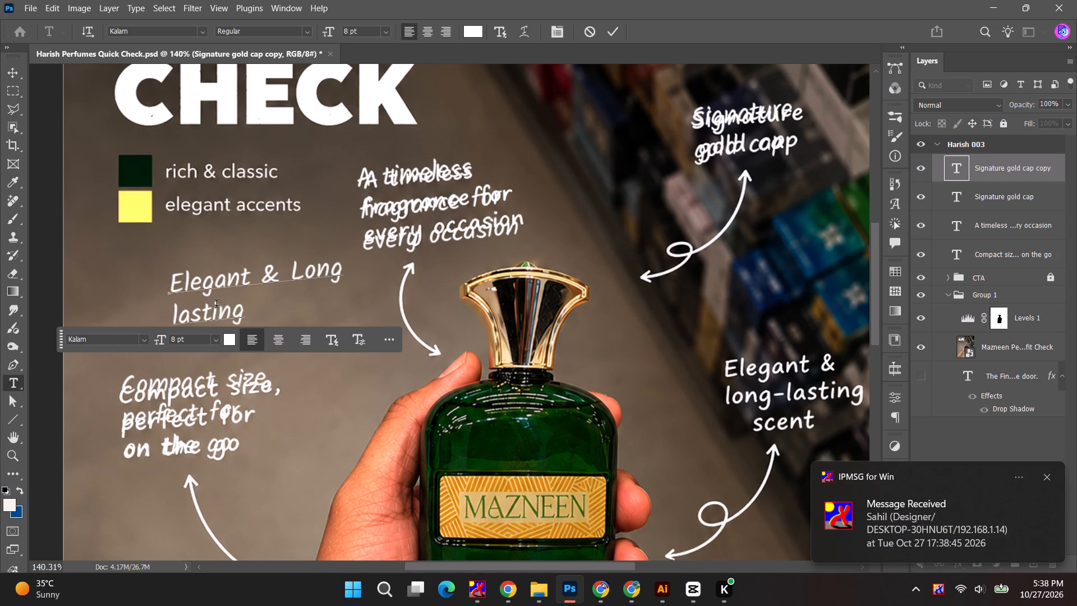
type("scent")
key("Escape")
Place the "Elegant & Long lasting scent" text over its handwritten original and rotate it about 3.4°.
scroll(254, 306, "down", 4, "alt")
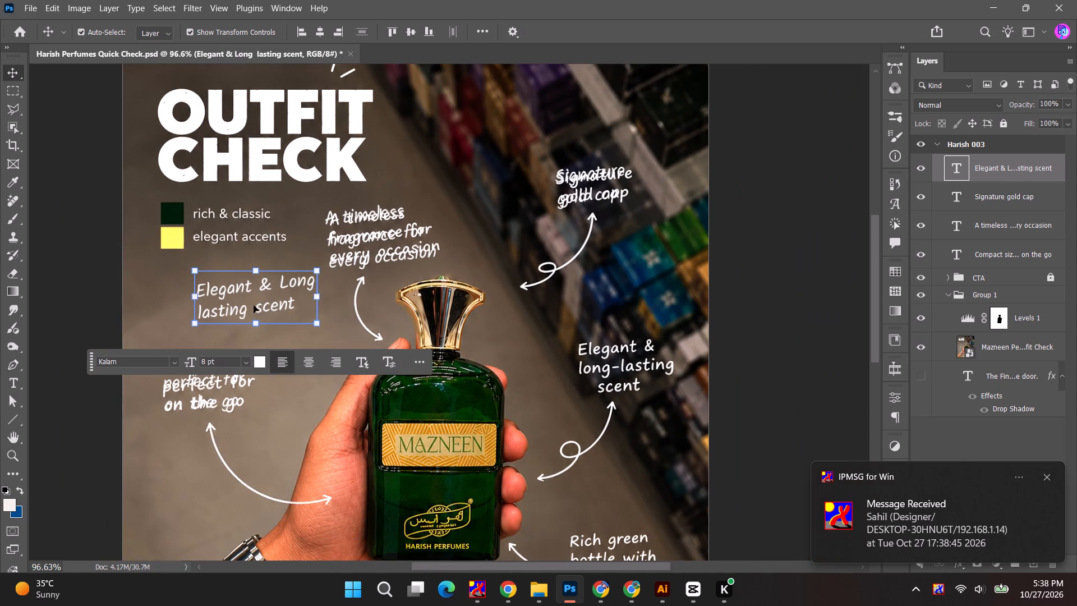
left_click_drag(256, 293, 621, 356)
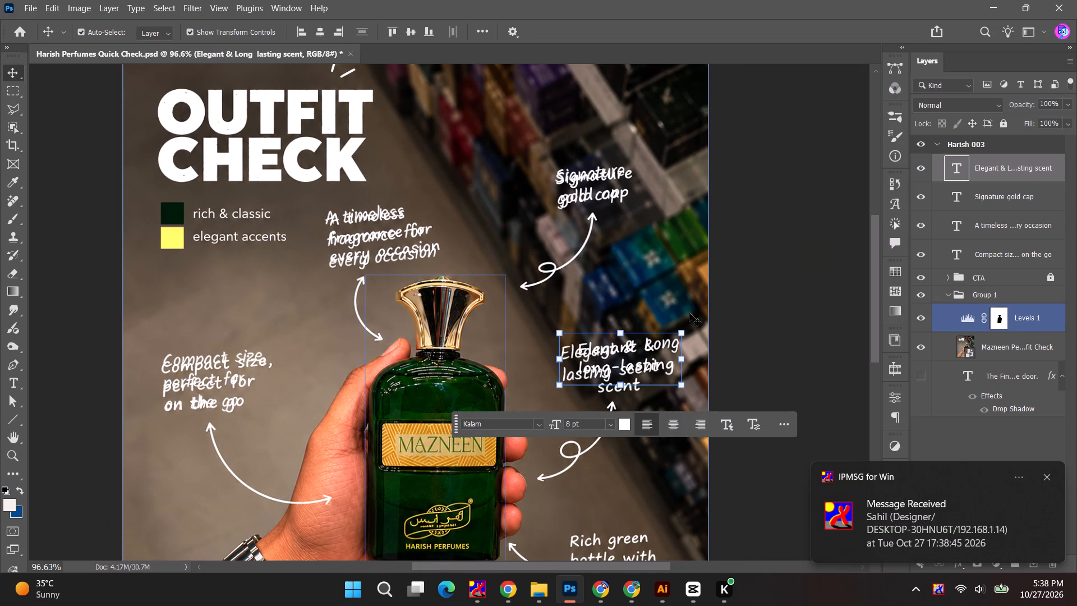
left_click(689, 317)
key("space")
key("space")
key("space")
left_click_drag(599, 371, 588, 261)
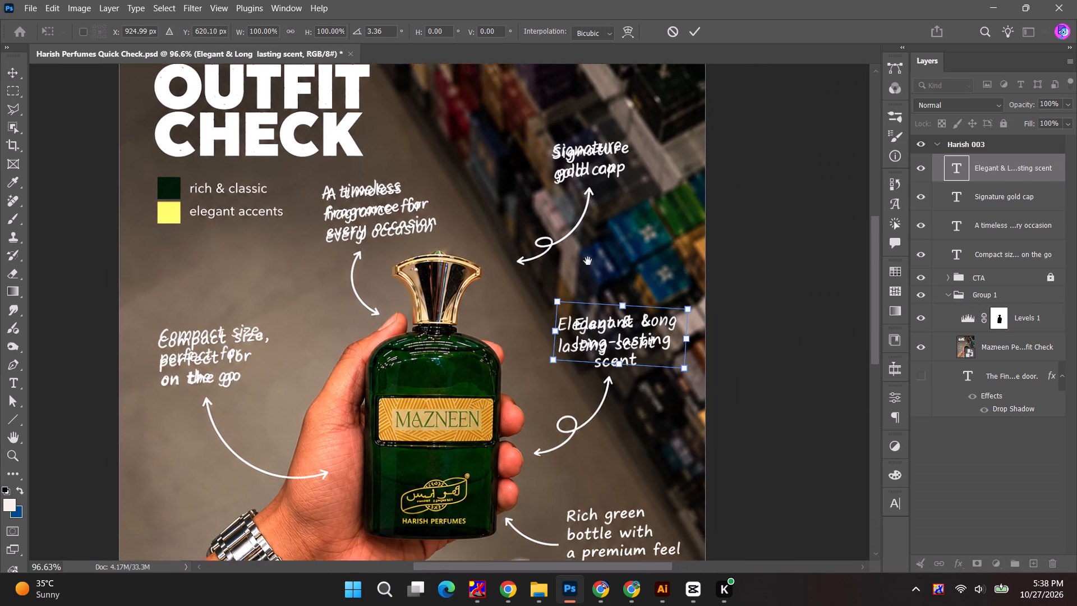
left_click_drag(588, 261, 583, 224)
left_click_drag(602, 201, 577, 347, "alt")
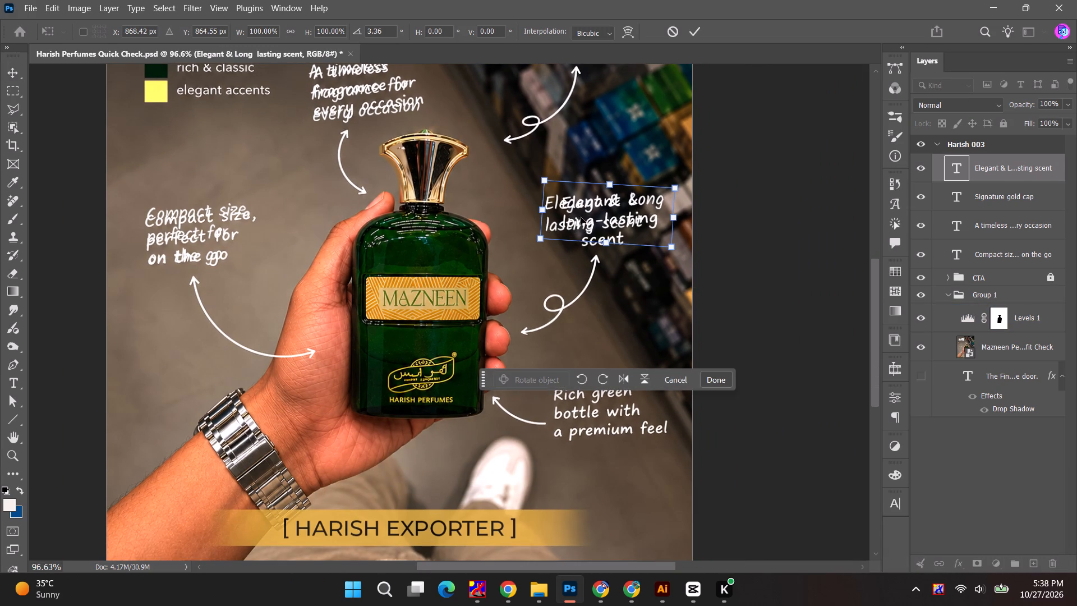
left_click(692, 31)
left_click(784, 187)
Duplicate the "Elegant & Long lasting scent" text into the empty area and replace the copy's text with "Rich green", "bottle with a" and "premium feel" on three lines.
left_click(610, 215)
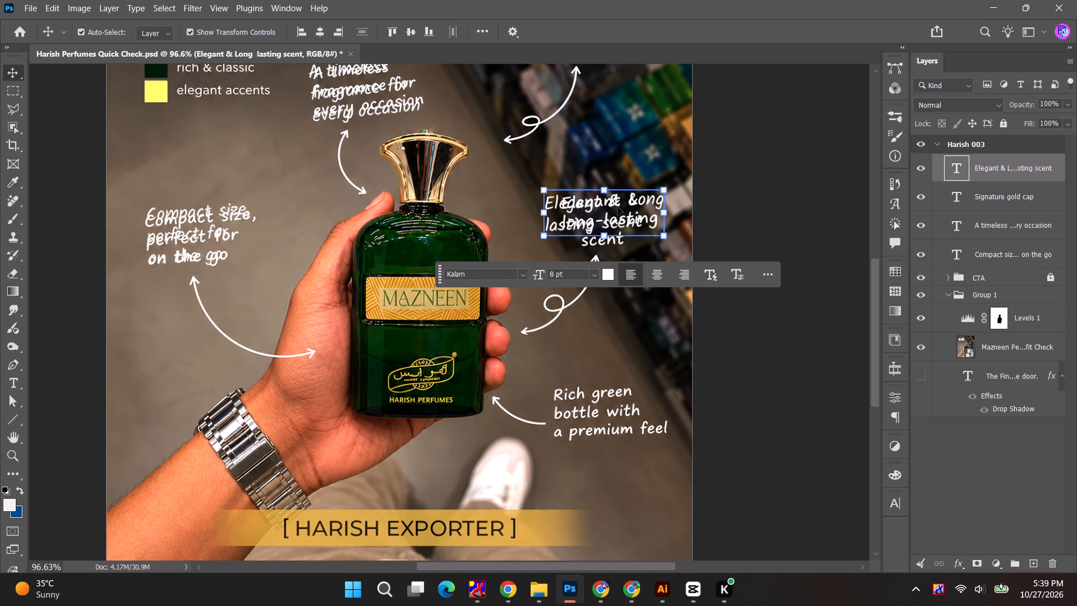
left_click_drag(619, 201, 229, 143, "alt")
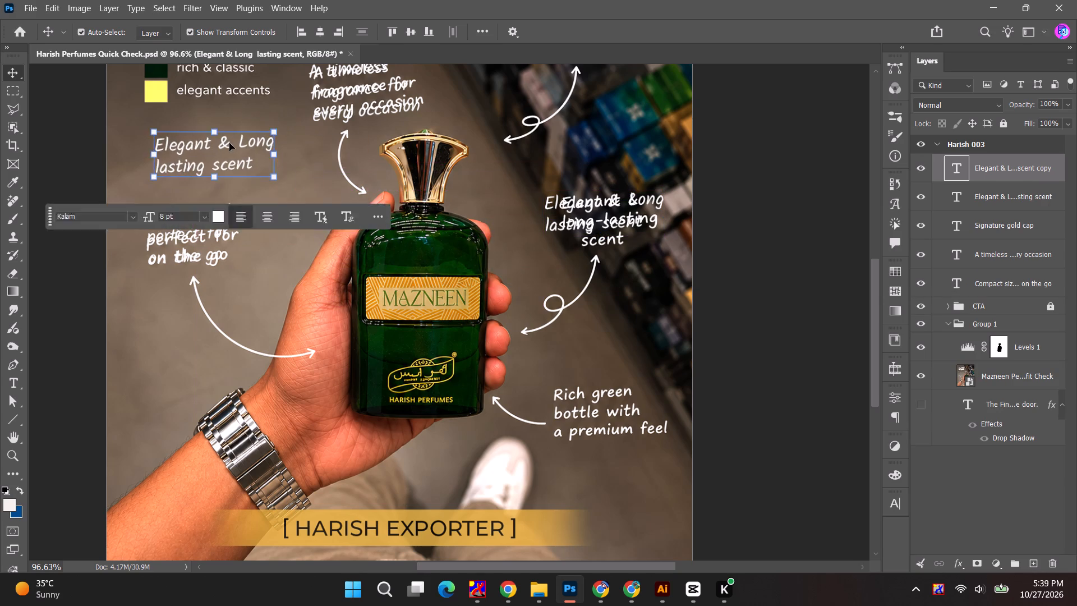
double_click(229, 143)
type("Rich")
key("space")
type("green")
key("space")
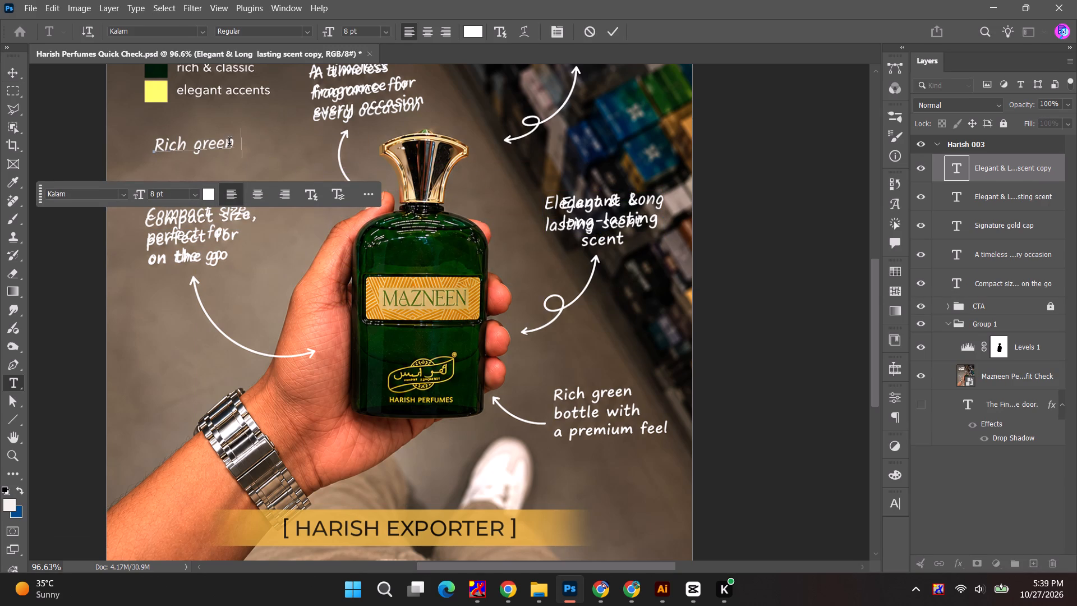
key("BackSpace")
key("Return")
type("bottle")
key("space")
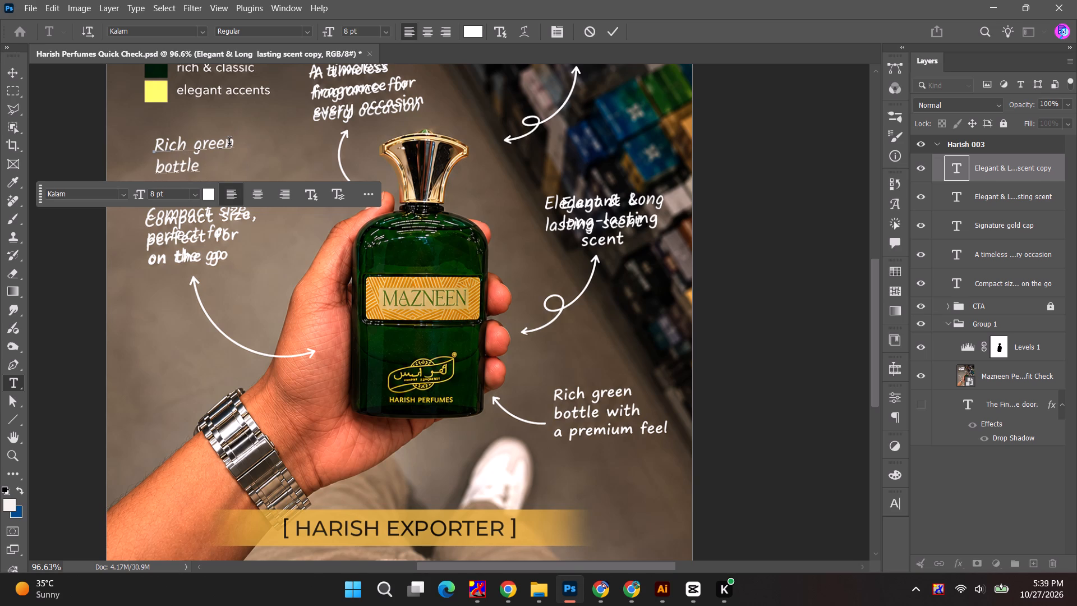
type("with a")
key("Return")
type("premium")
key("space")
type("feel")
key("Escape")
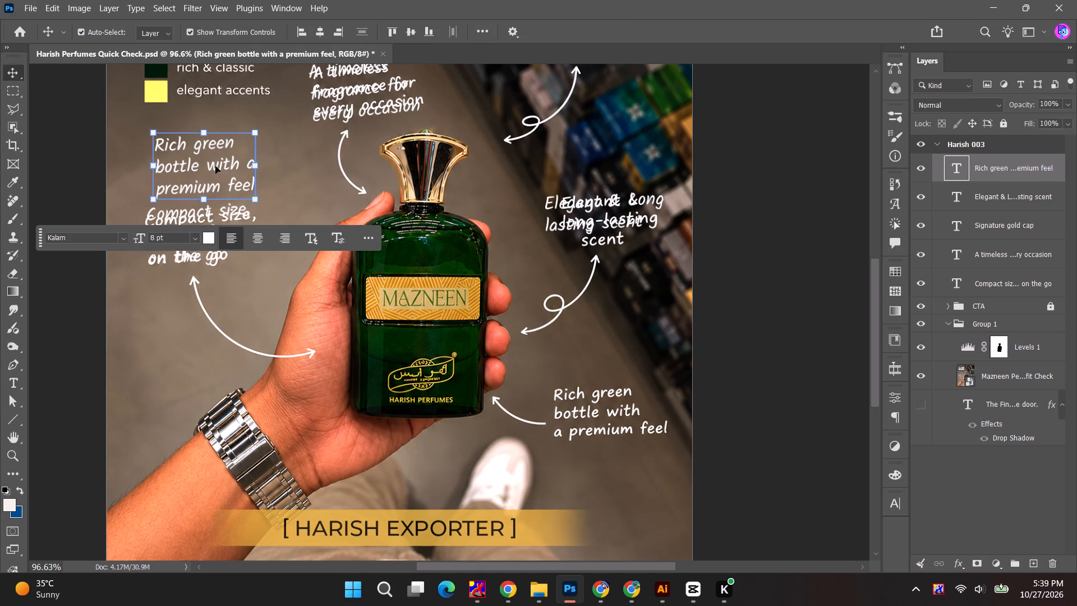
Place the "Rich green bottle with a premium feel" text over its handwritten original.
left_click_drag(215, 166, 612, 411)
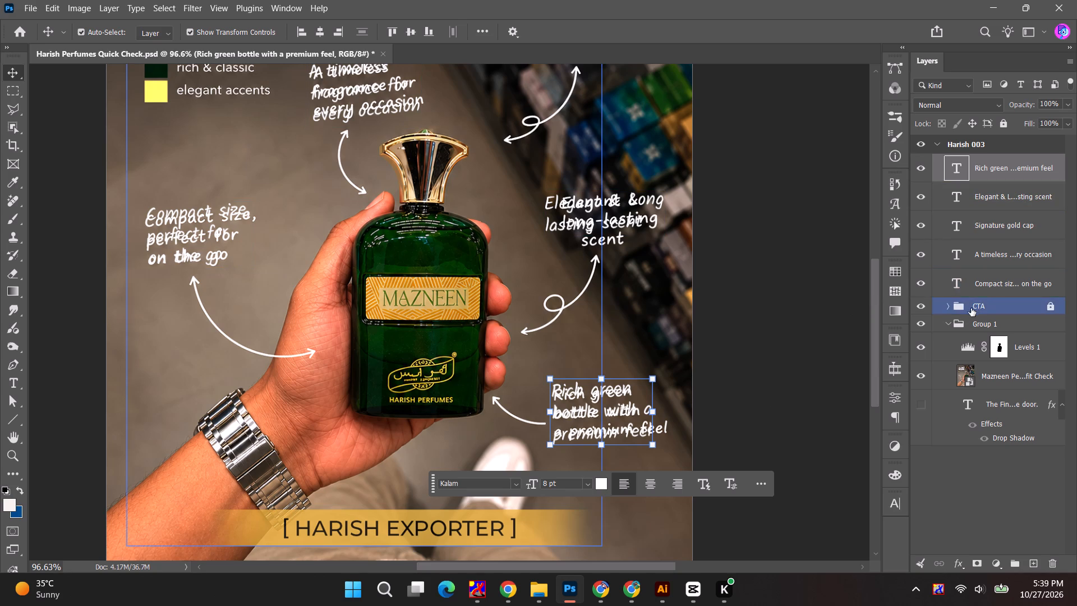
Open the contents of the Mazneen Perfume Outfit Check smart object layer for editing.
double_click(963, 374)
Select the "Signature gold cap", "Elegant & long-lasting scent" and "A timeless fragrance for every occasion" callouts together with rectangular marquees.
scroll(576, 227, "up", 4, "alt")
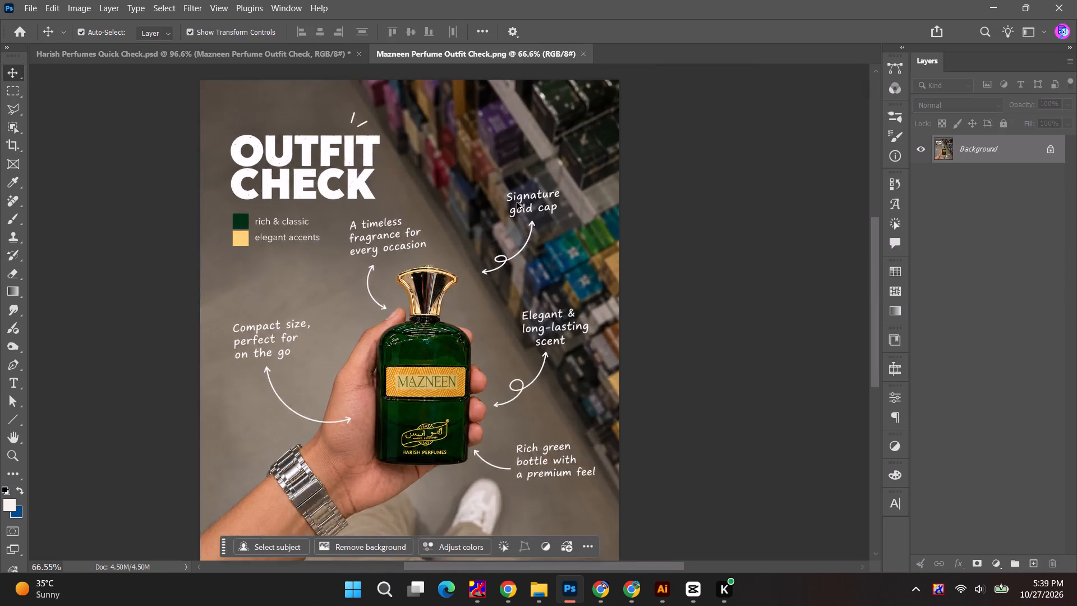
scroll(517, 202, "up", 9, "alt")
left_click(17, 90)
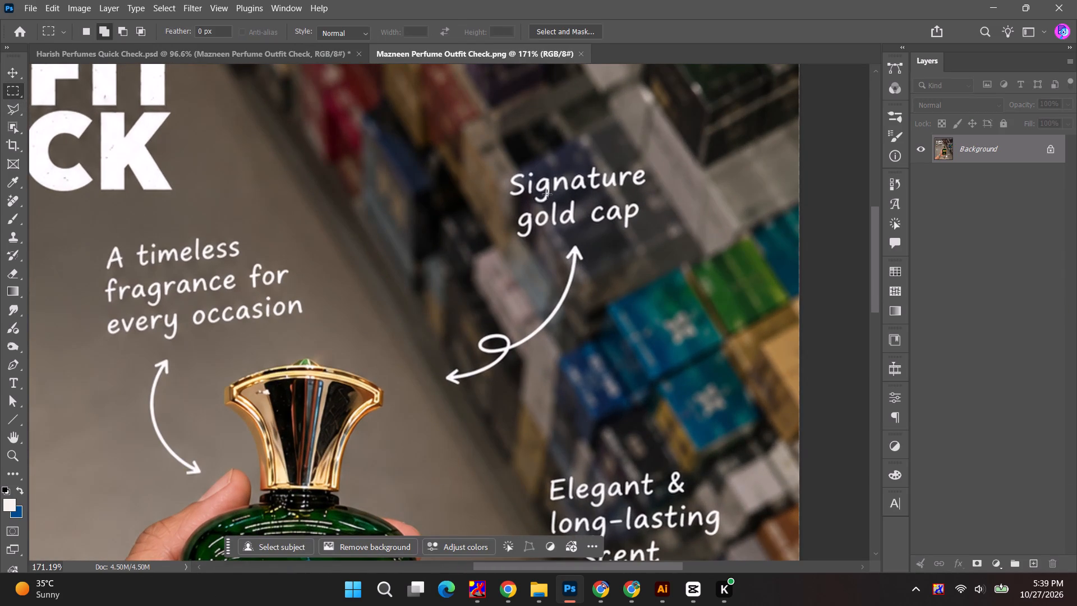
left_click_drag(497, 160, 660, 237)
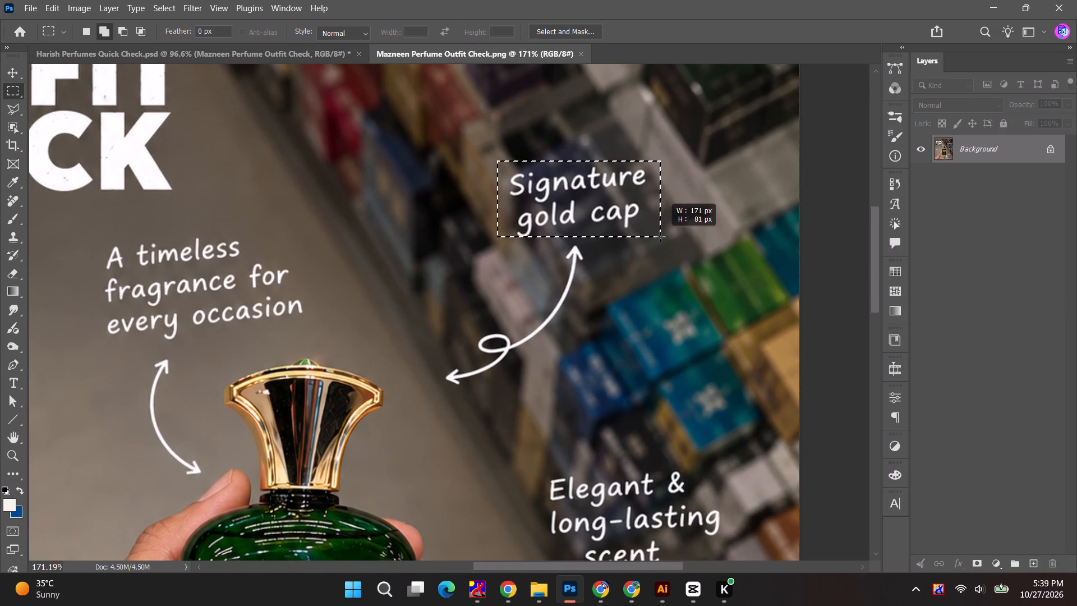
key("space")
left_click_drag(656, 382, 634, 255)
left_click_drag(518, 337, 600, 397)
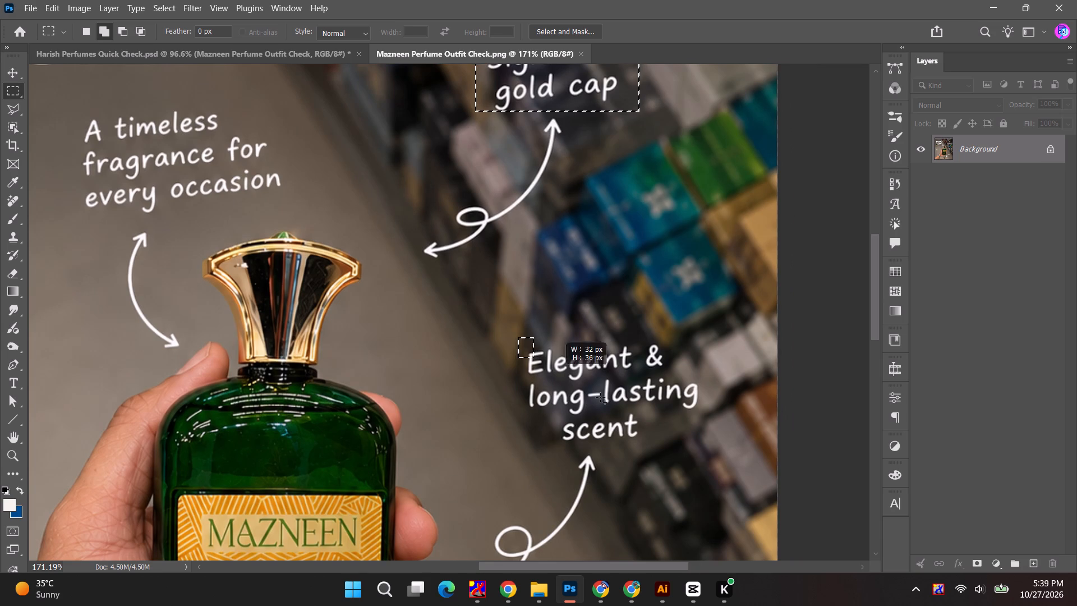
left_click_drag(600, 397, 703, 447)
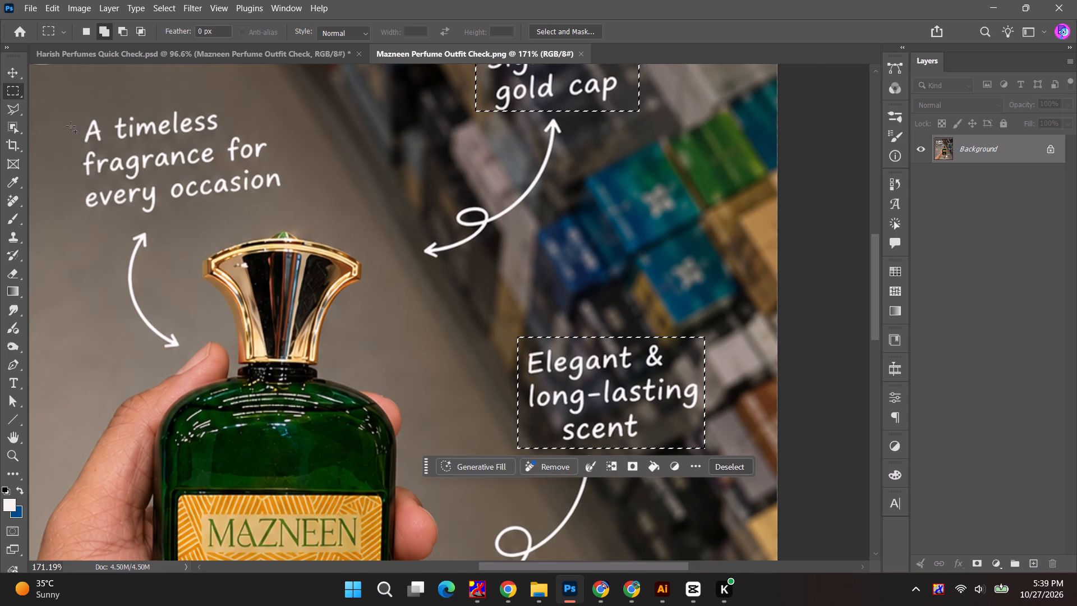
left_click_drag(49, 93, 292, 206)
left_click_drag(134, 192, 155, 218)
Add the whole handwritten "Compact size, perfect for on the go" callout to the rectangular marquee selection.
key("space")
key("space")
left_click_drag(192, 225, 510, 84)
left_click_drag(86, 228, 309, 322)
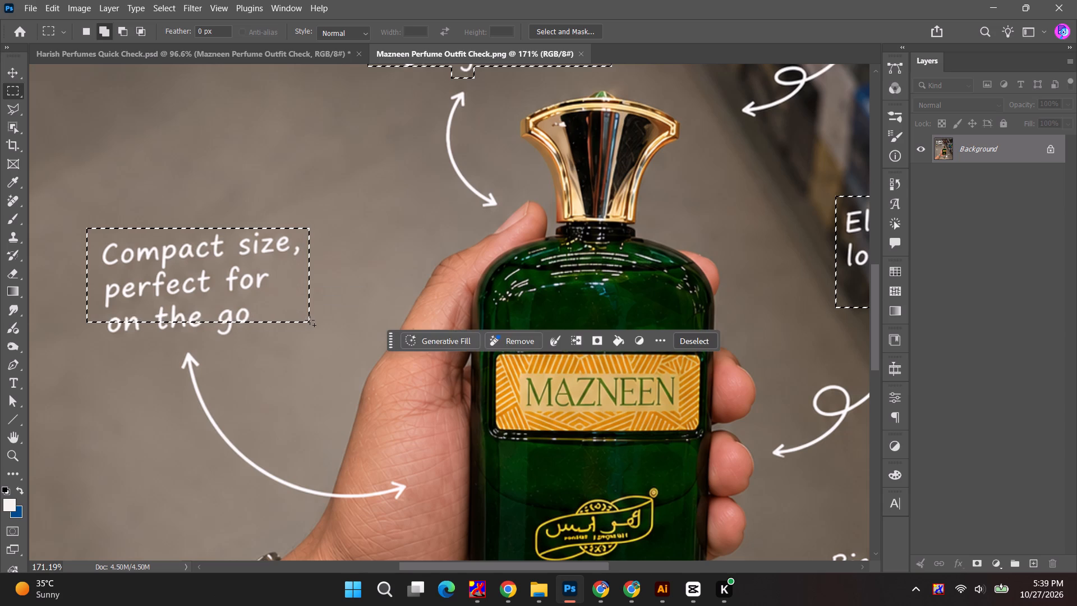
left_click_drag(214, 320, 238, 342)
scroll(238, 342, "down", 4, "alt")
key("space")
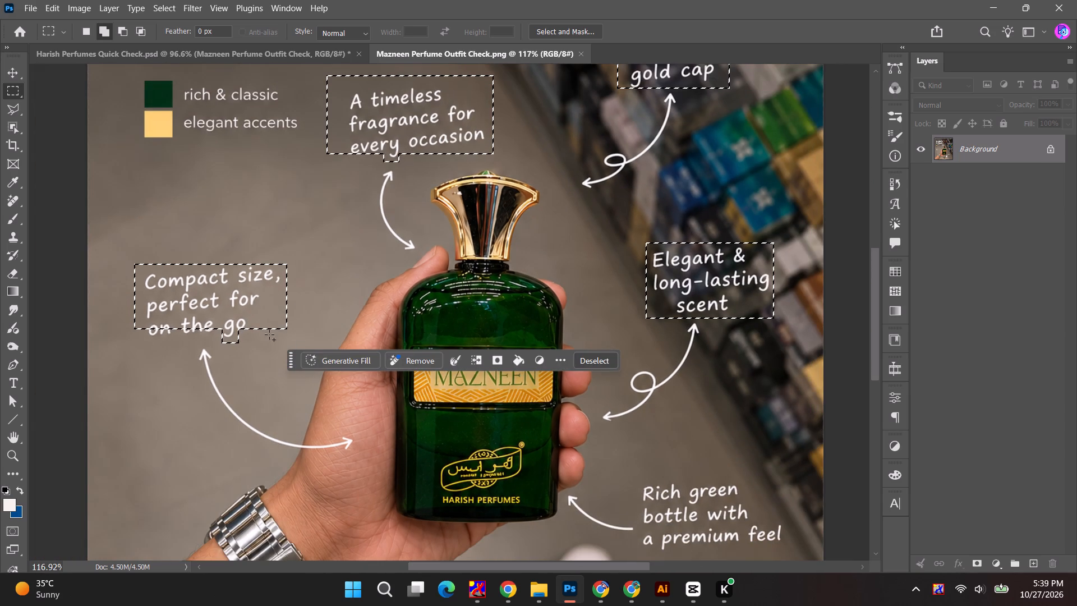
left_click_drag(142, 317, 183, 345)
left_click_drag(179, 316, 213, 336)
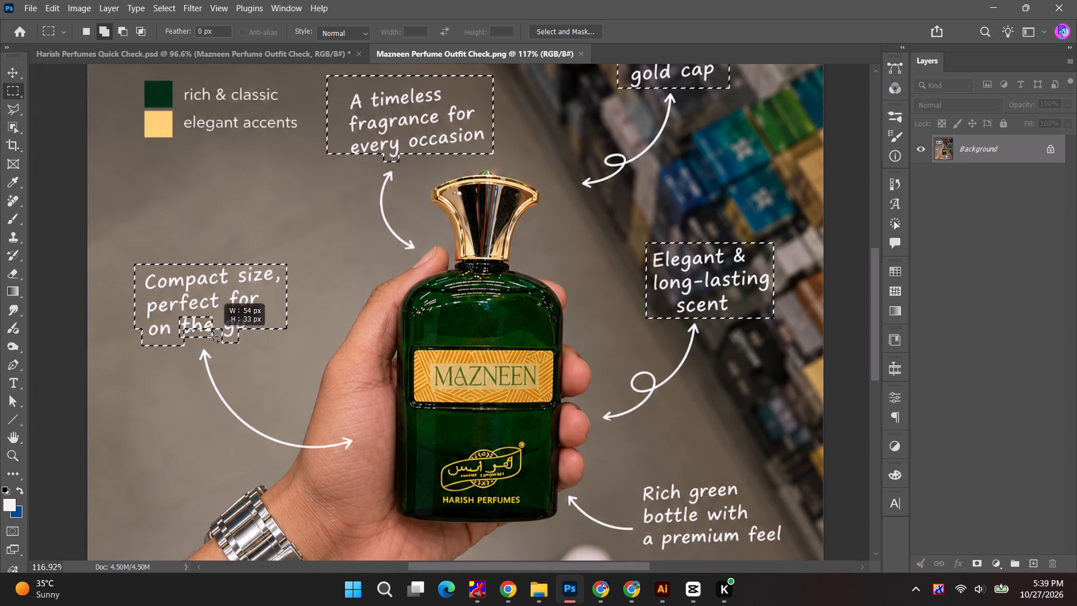
left_click_drag(213, 336, 223, 336)
Add the handwritten "Rich green bottle with a premium feel" callout to the rectangular marquee selection.
key("space")
key("space")
key("space")
key("space")
key("space")
key("space")
left_click_drag(284, 314, 282, 306)
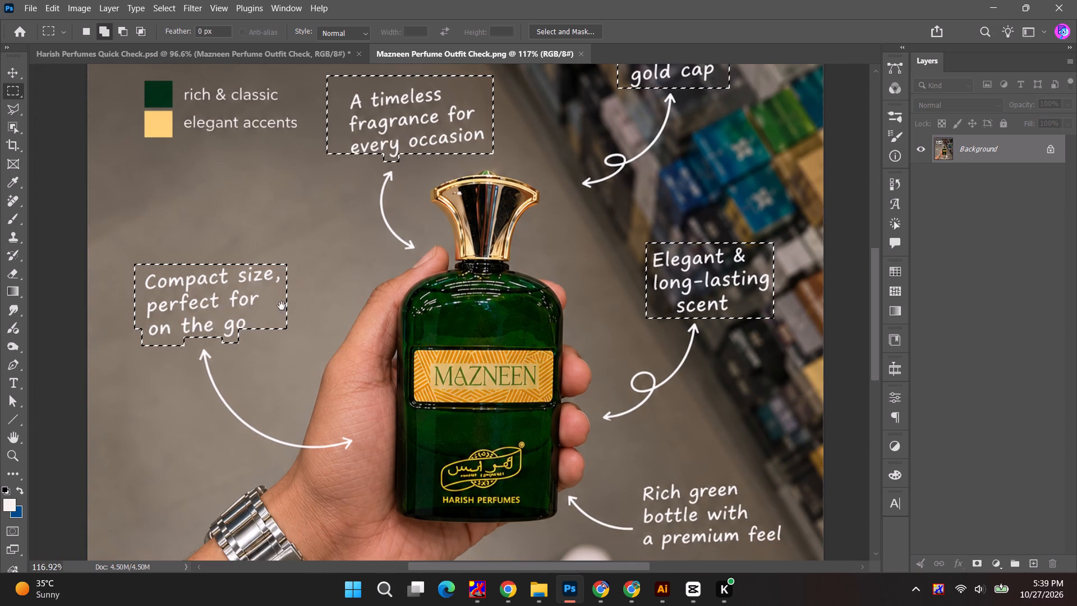
left_click_drag(282, 306, 244, 183)
left_click_drag(593, 317, 712, 396)
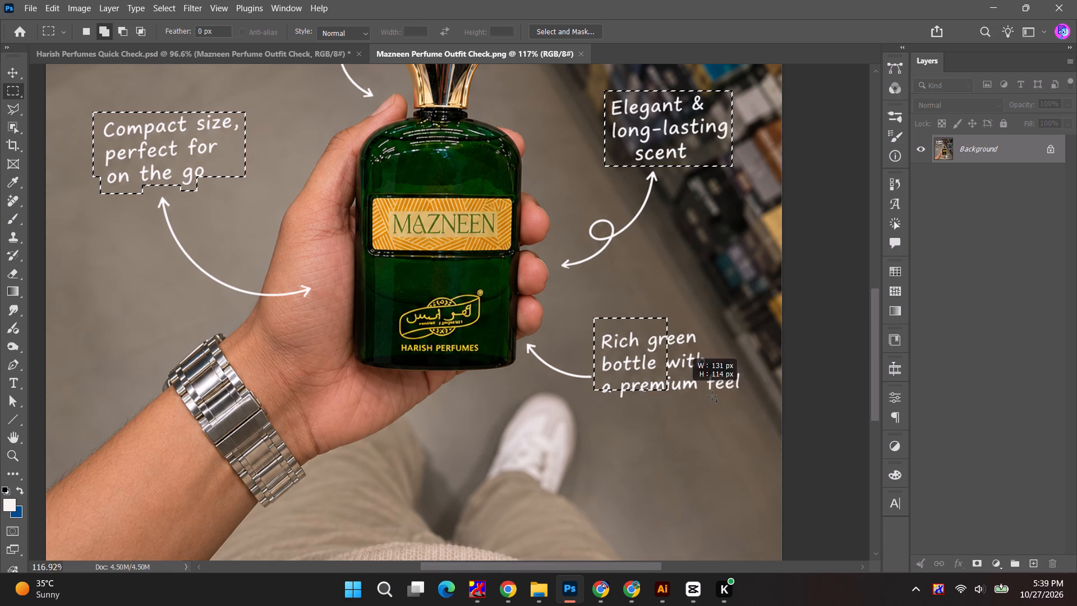
left_click_drag(712, 396, 749, 405)
Run Generative Fill on all the selected handwritten callouts with the prompt "remvoe".
scroll(470, 295, "down", 5, "alt")
key("space")
key("space")
left_click_drag(398, 213, 376, 337)
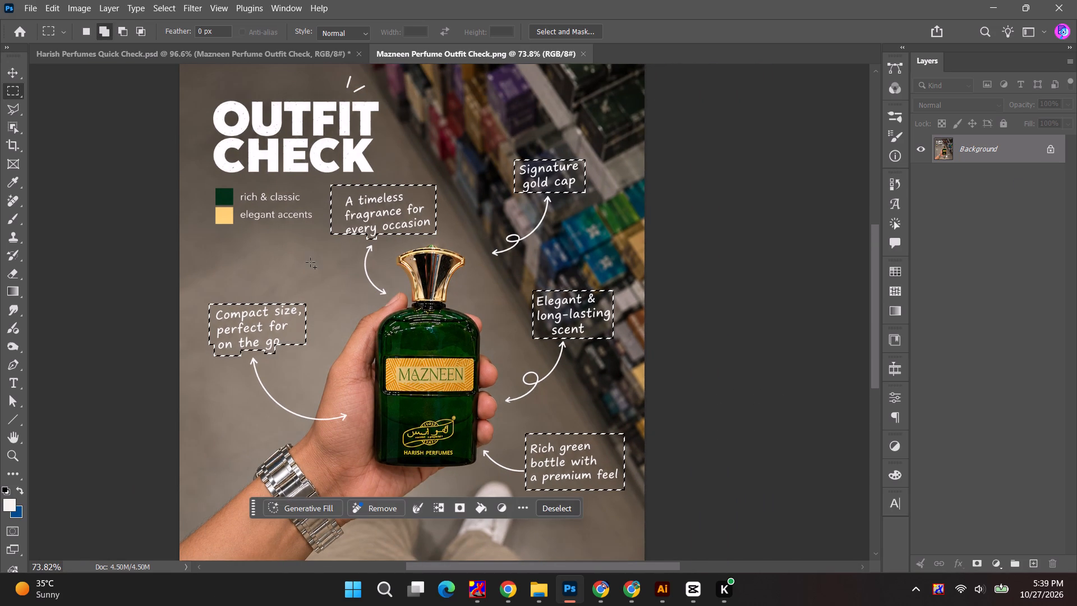
left_click(310, 512)
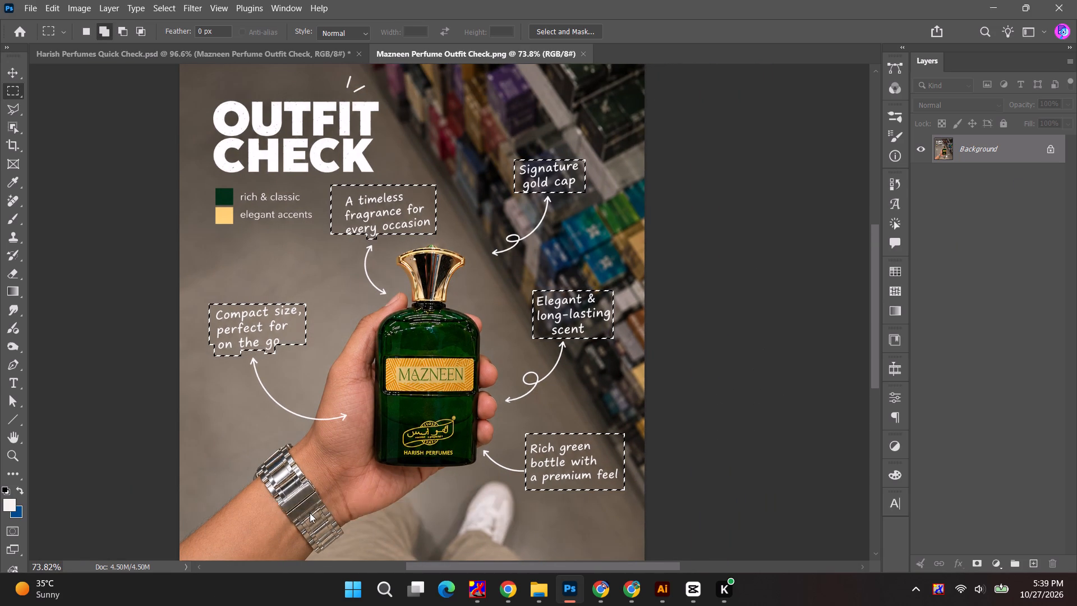
type("re")
type("mvoe")
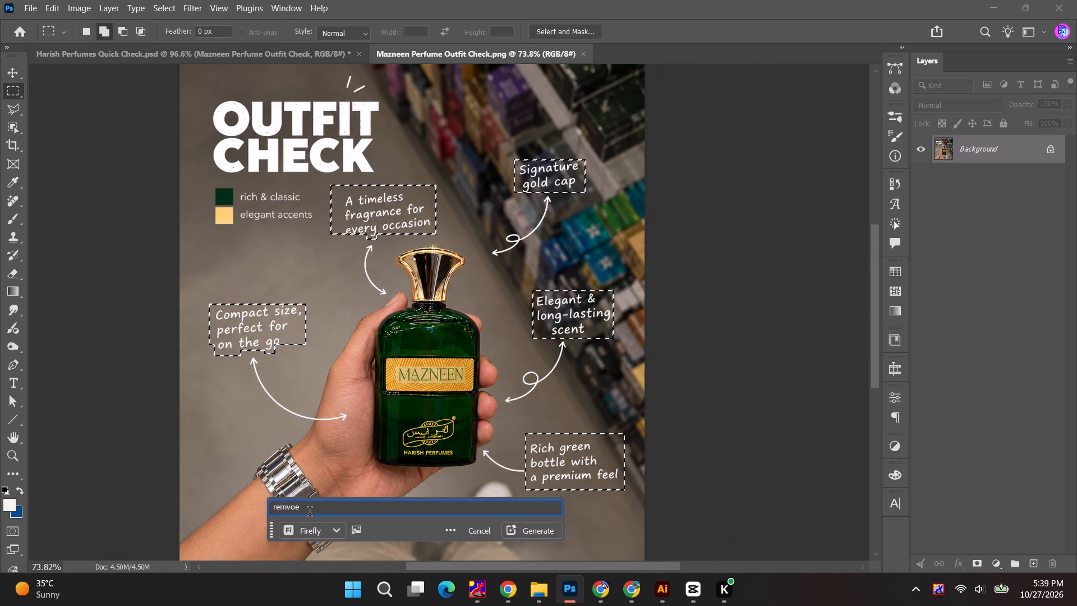
key("Return")
Switch to CapCut and open the existing 1027 project.
left_click(688, 593)
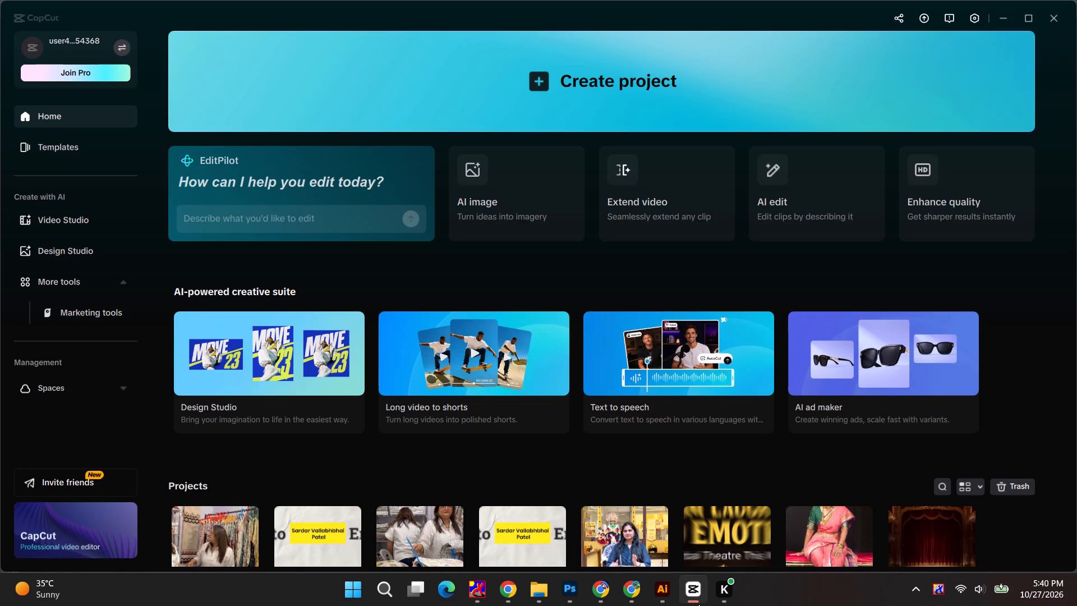
scroll(427, 369, "down", 4)
left_click(223, 408)
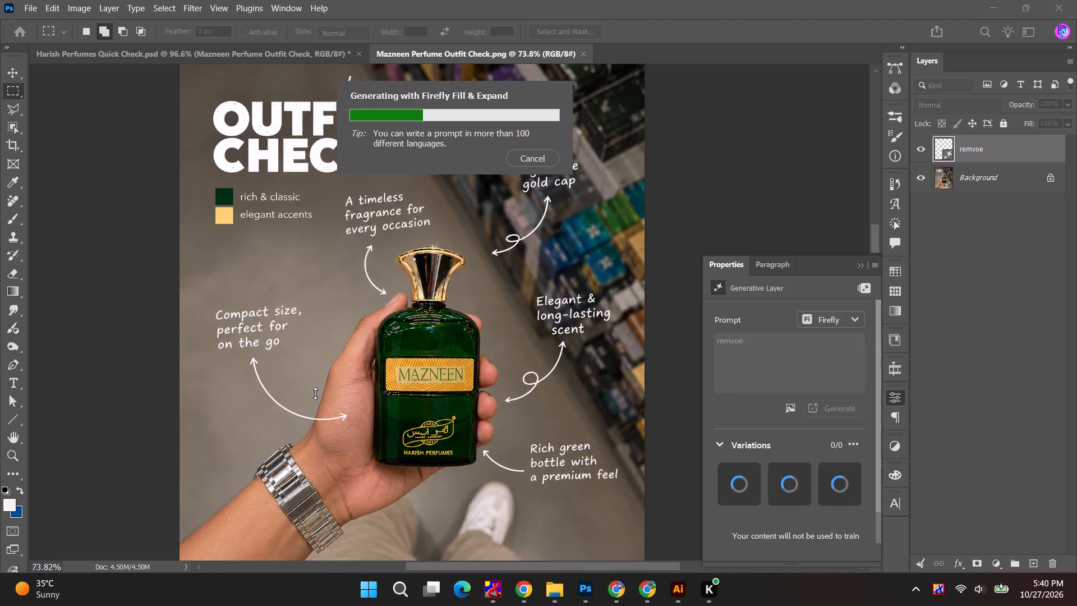
Switch to CapCut and delete the IMG_3021.MOV clip from the timeline.
key("alt+Tab")
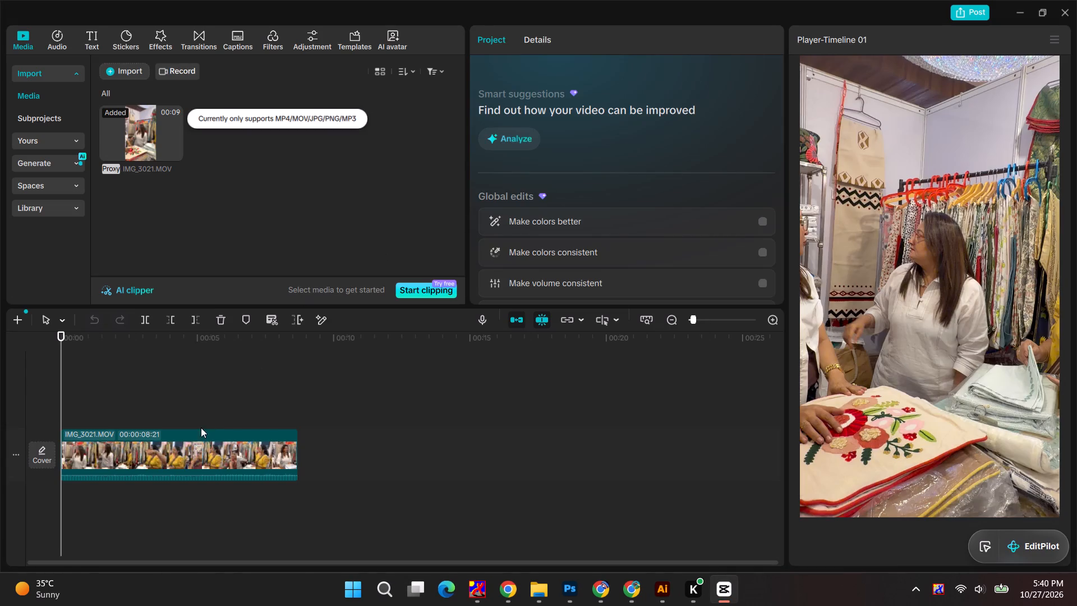
left_click(190, 443)
key("BackSpace")
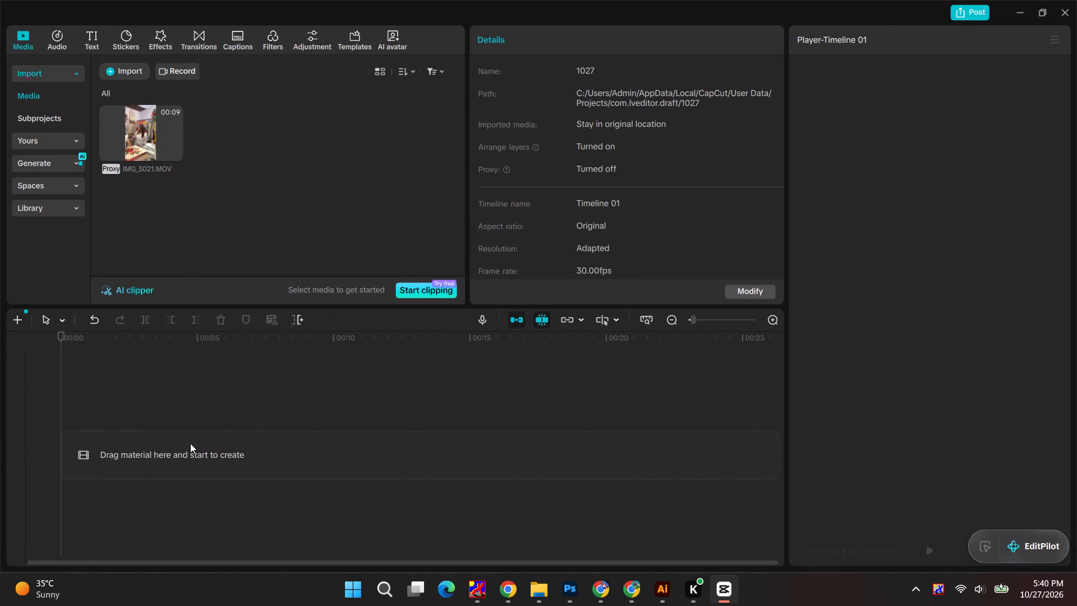
key("alt+Tab")
left_click(826, 146, "alt")
left_click(929, 584)
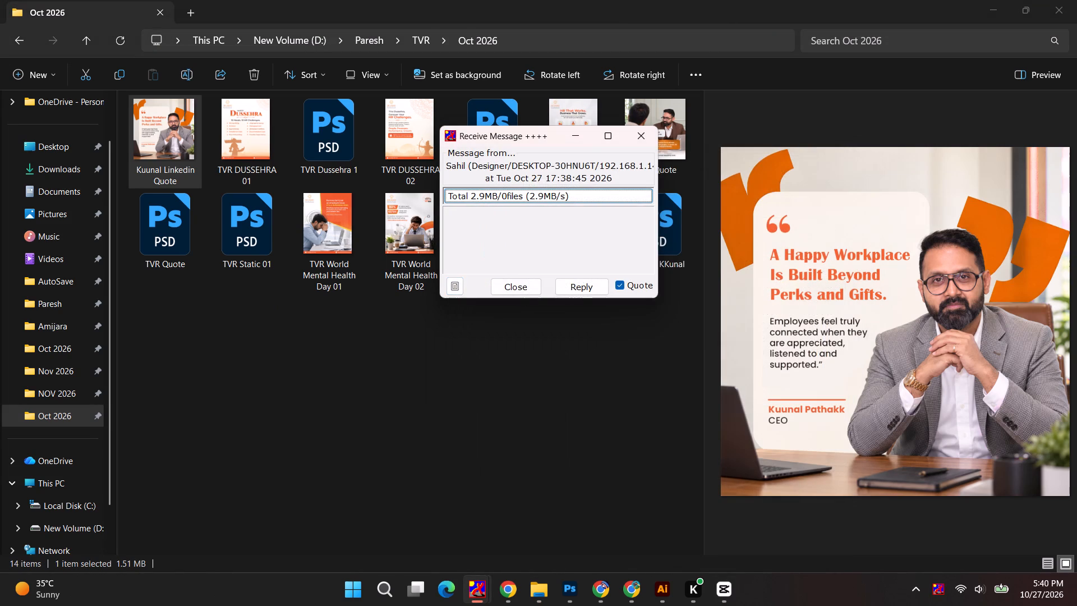
Return to the Mazneen poster in Photoshop, compare the Generative Fill variations and choose the third, moving the message window off the poster.
key("alt+Tab")
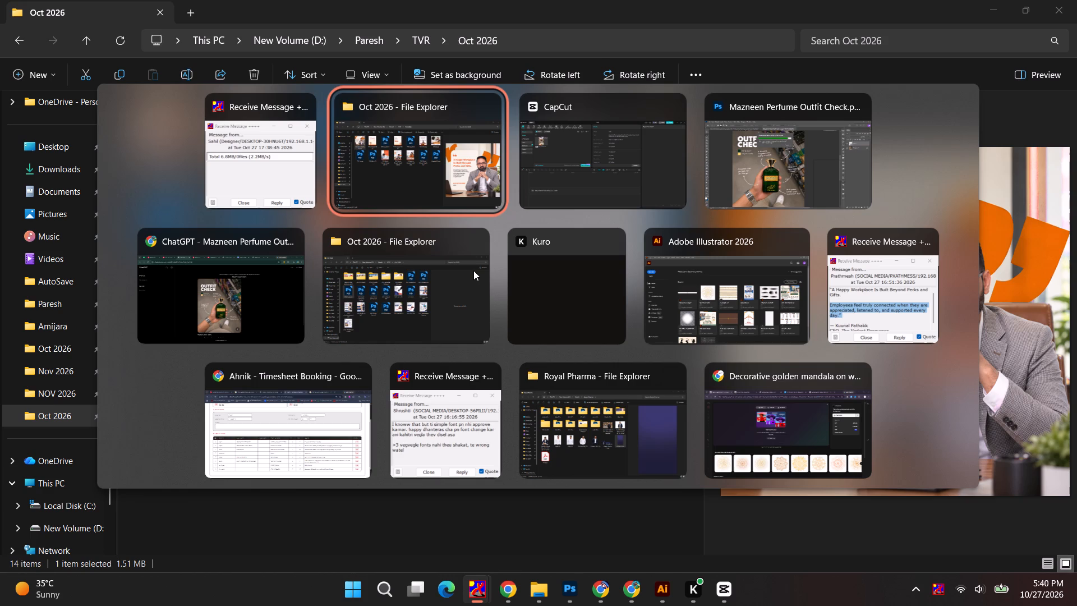
key("alt+Tab")
key("alt+Tab")
key("alt+Tab")
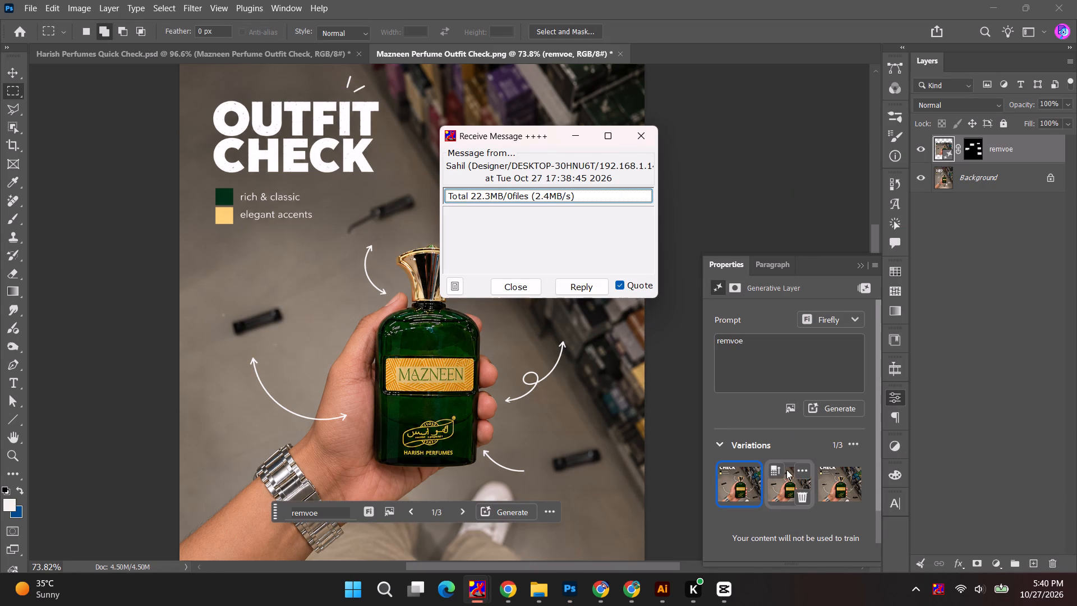
left_click(780, 492)
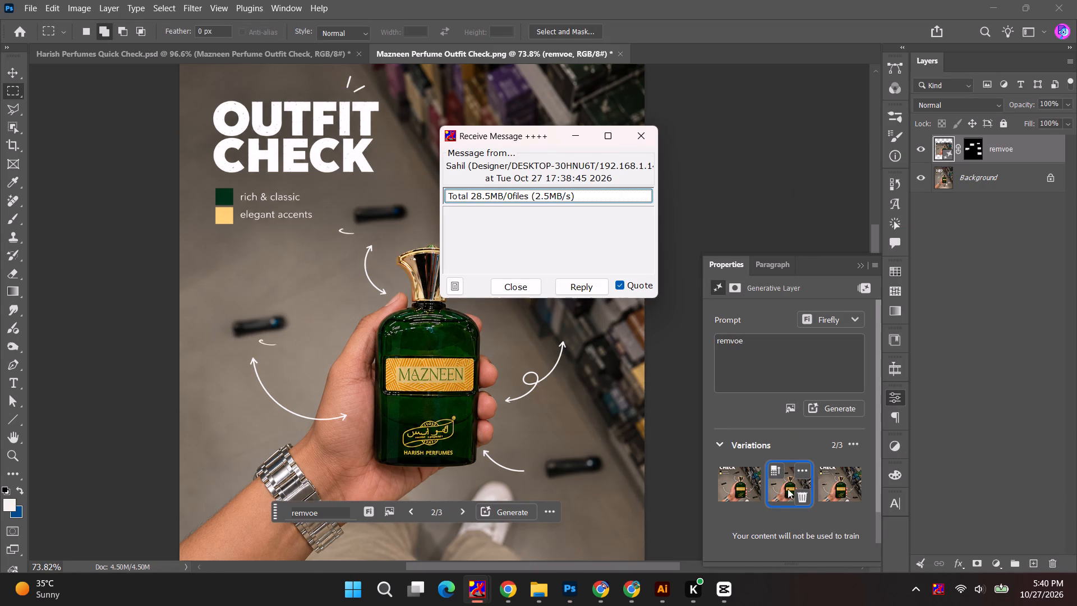
left_click(835, 489)
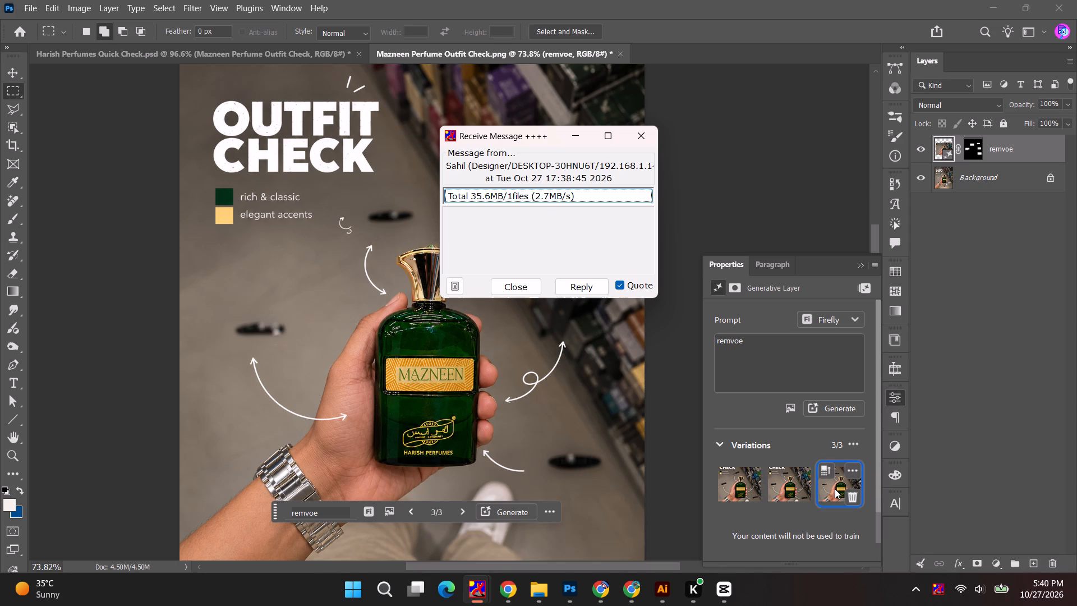
left_click_drag(542, 139, 573, 175)
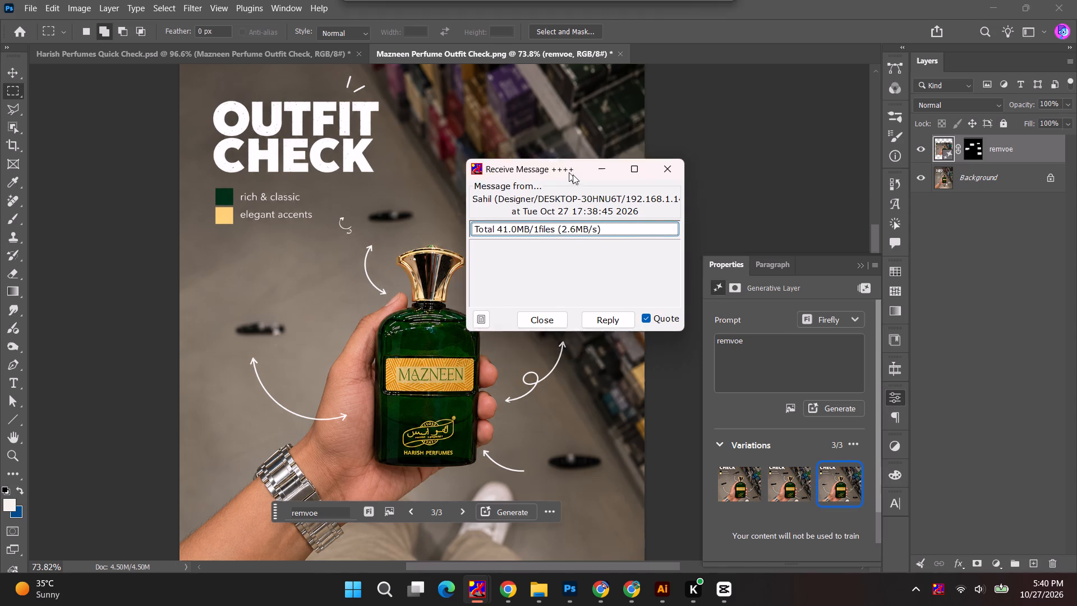
left_click_drag(573, 175, 793, 77)
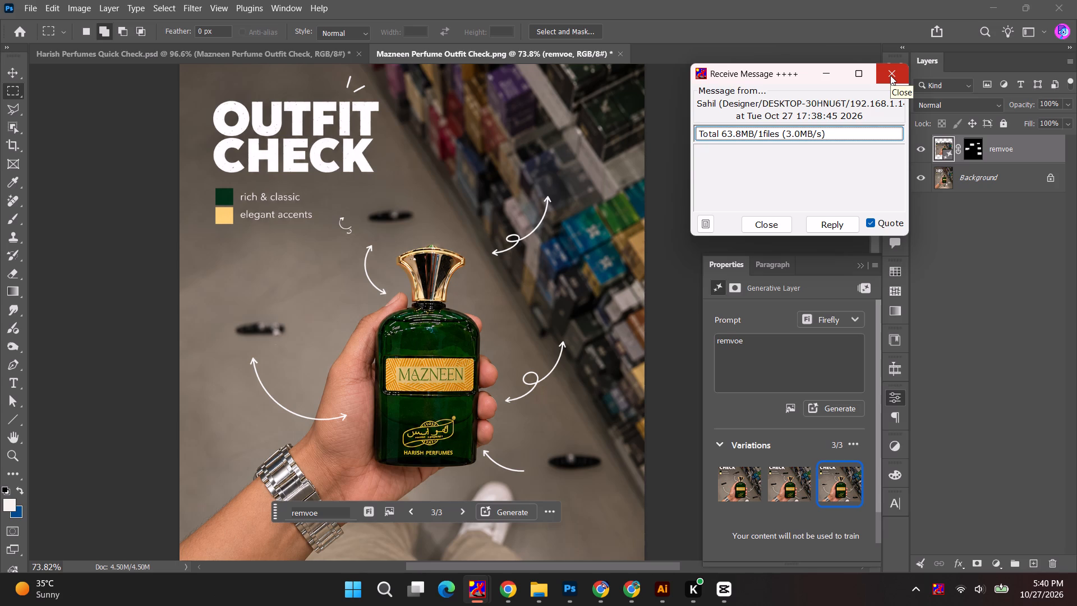
Merge the "remvoe" generative layer with the Background layer.
left_click(1002, 154)
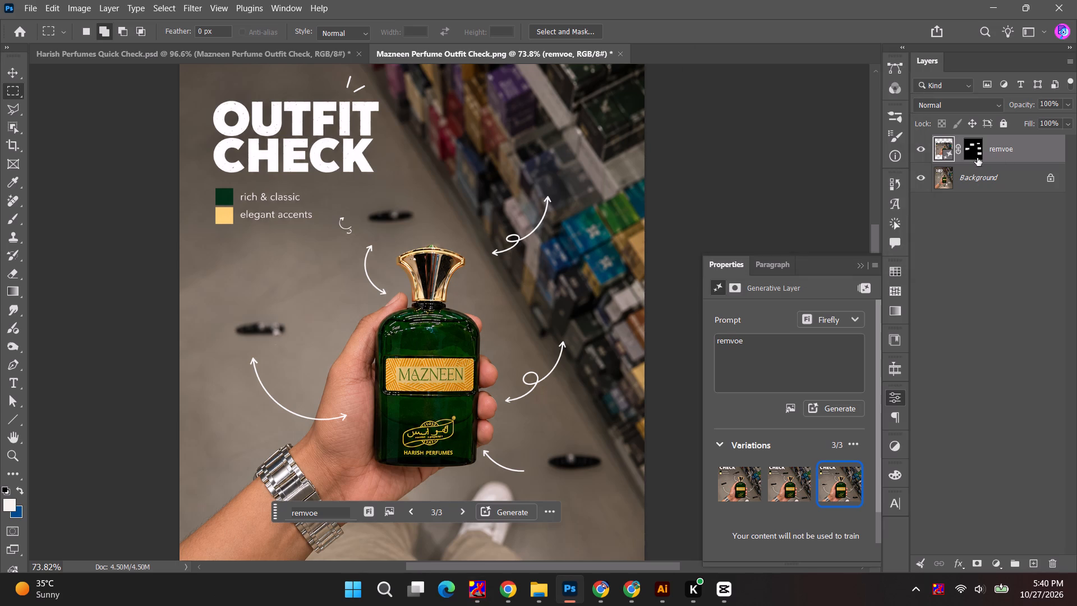
left_click(1001, 177, "ctrl")
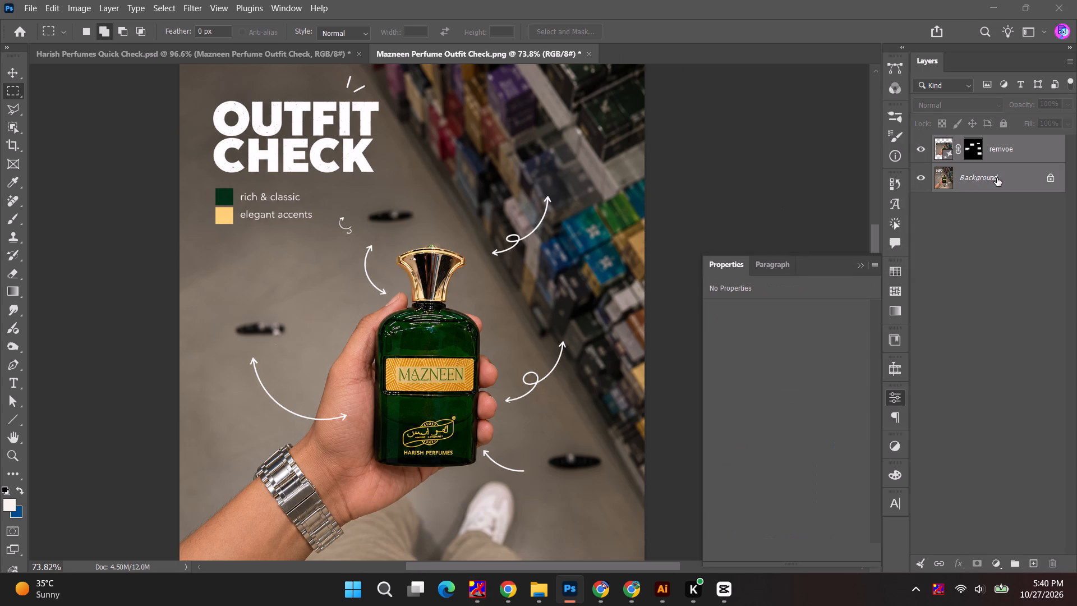
key("ctrl+e")
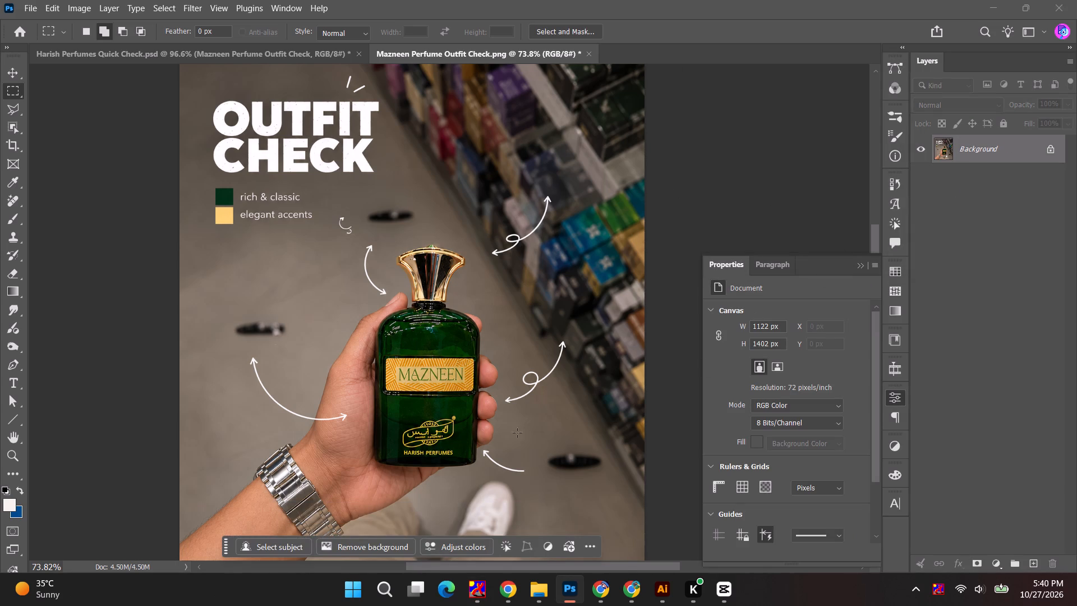
Outline the dark leftover object beside the poster's lower-right arrow with the Polygonal Lasso tool.
left_click(13, 91)
Back in Photoshop, lasso the three dark smudges and the stray mark beside the upper one, fill them with Content-Aware, and deselect.
left_click(22, 109)
left_click(527, 449)
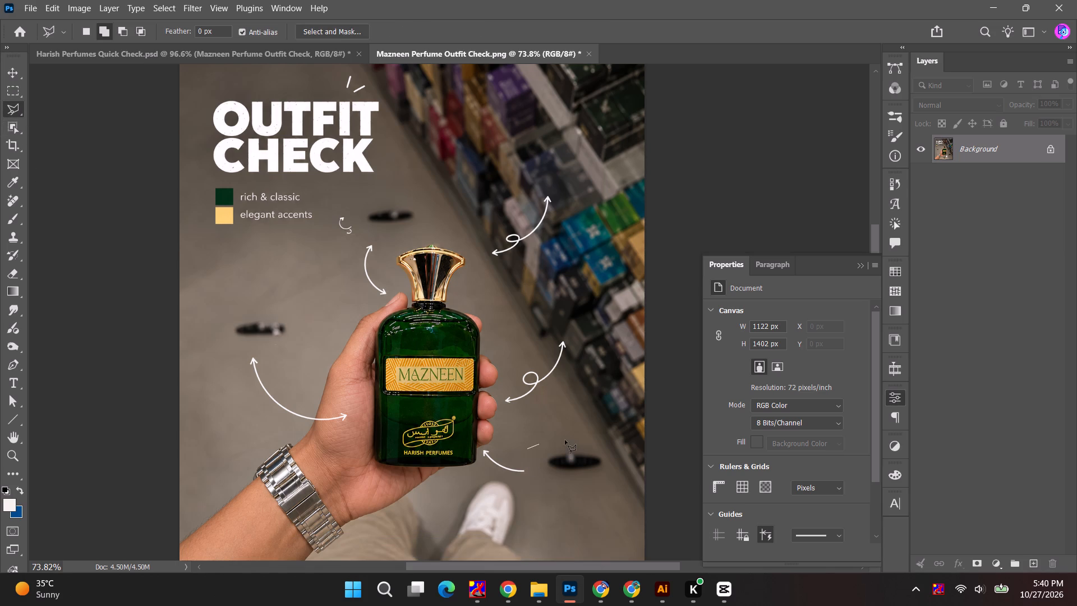
left_click(565, 440)
left_click(587, 442)
left_click(611, 461)
left_click(606, 486)
left_click(531, 493)
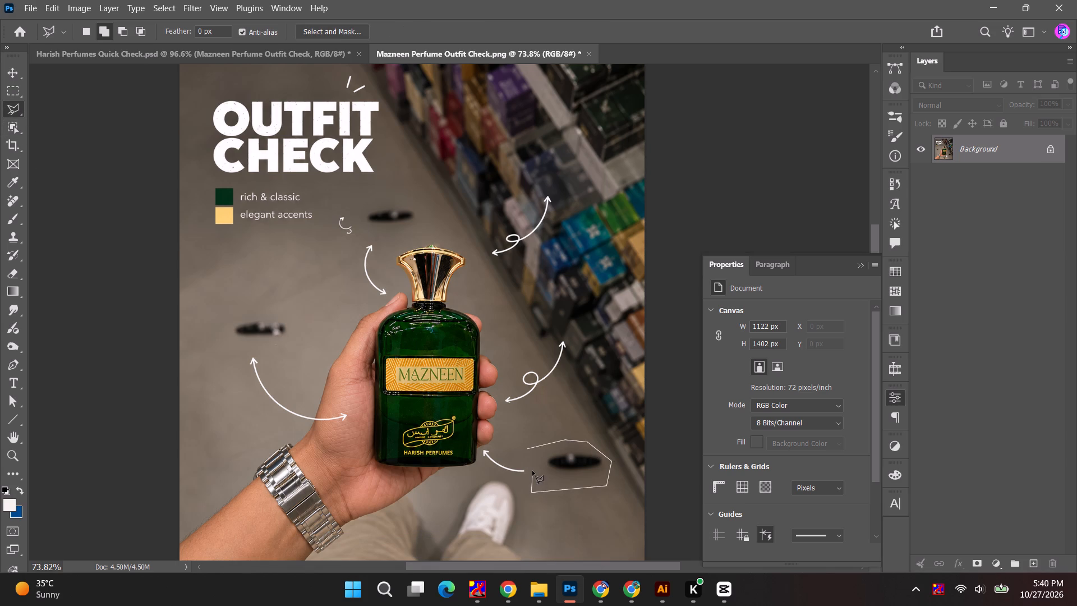
triple_click(532, 471)
left_click(224, 304)
left_click(210, 337)
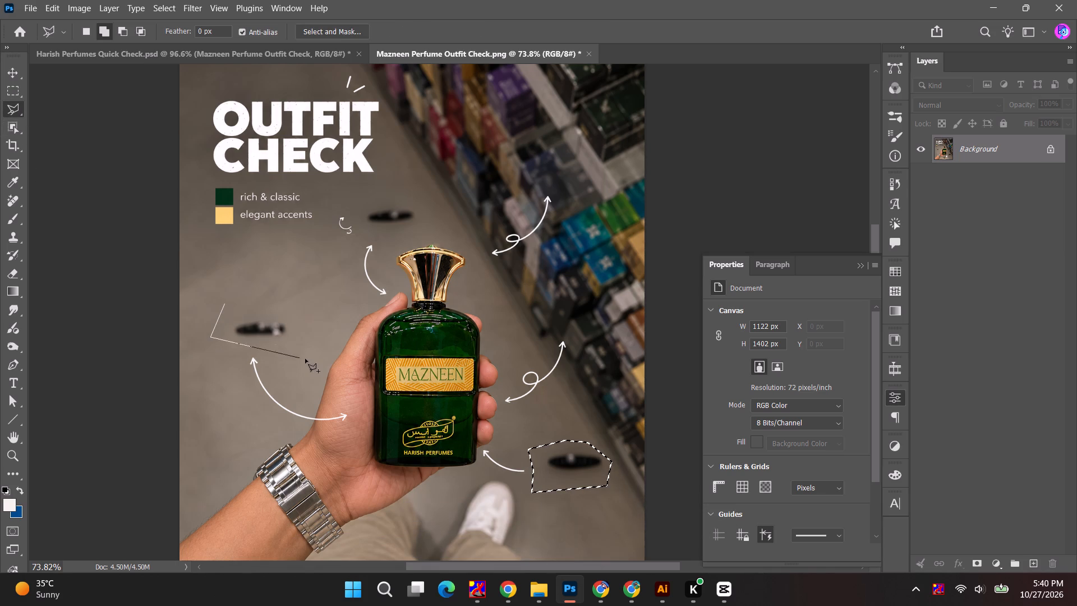
left_click(305, 355)
double_click(307, 304)
left_click(338, 196)
left_click(332, 230)
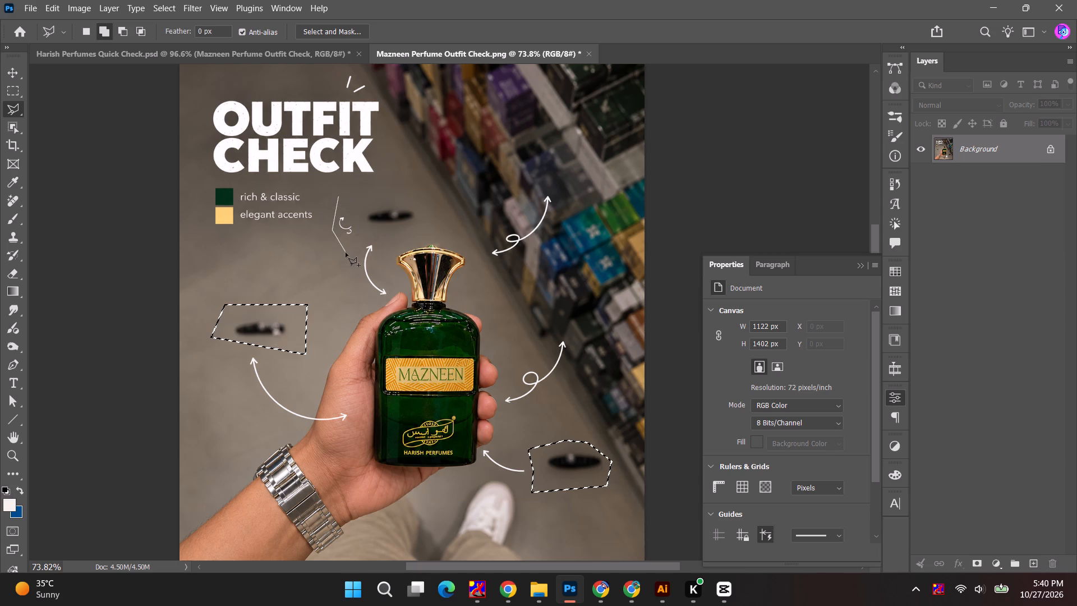
left_click(346, 252)
left_click(375, 235)
left_click(422, 236)
left_click(428, 197)
left_click(409, 185)
double_click(352, 199)
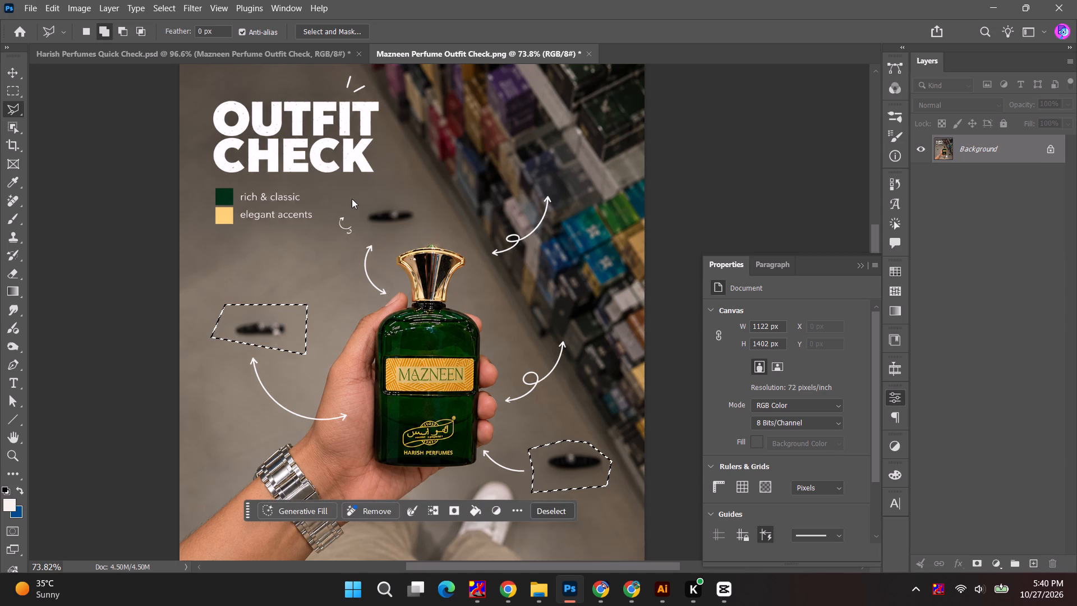
key("shift+BackSpace")
key("Return")
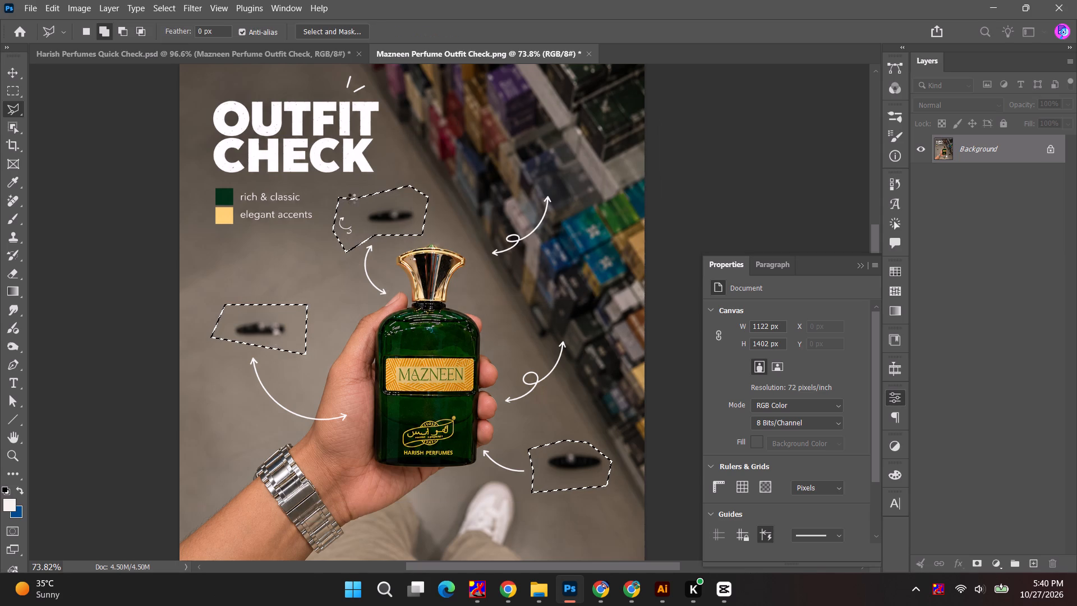
key("ctrl+d")
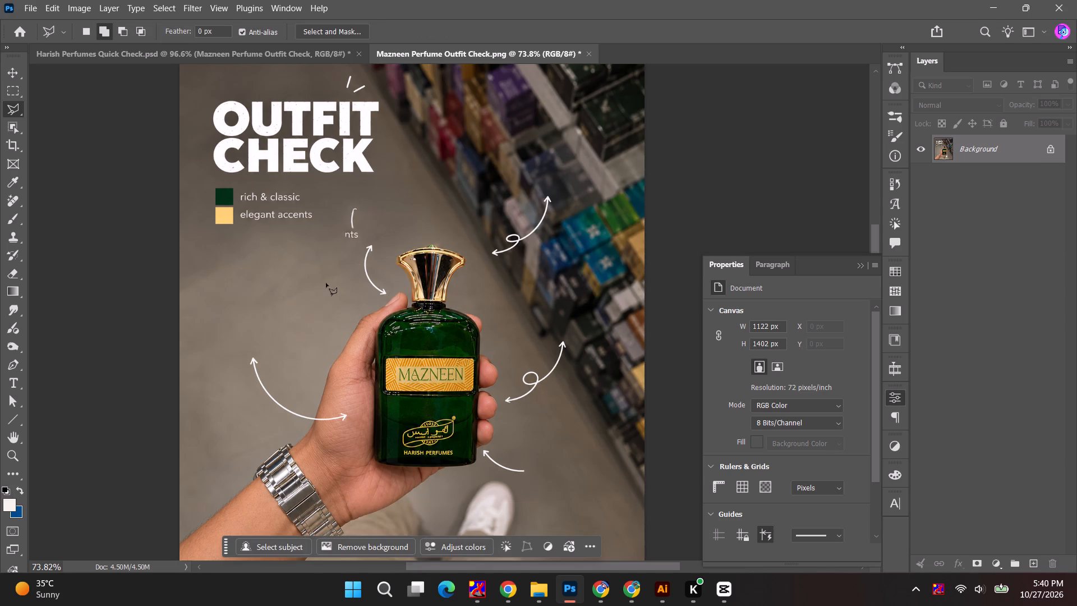
Lasso the leftover curved stroke and "nts" fragment above the bottle cap's arrow, fill it with Content-Aware, and deselect.
scroll(351, 225, "up", 3, "alt")
left_click(361, 186)
left_click_drag(319, 198, 317, 208)
left_click(315, 245)
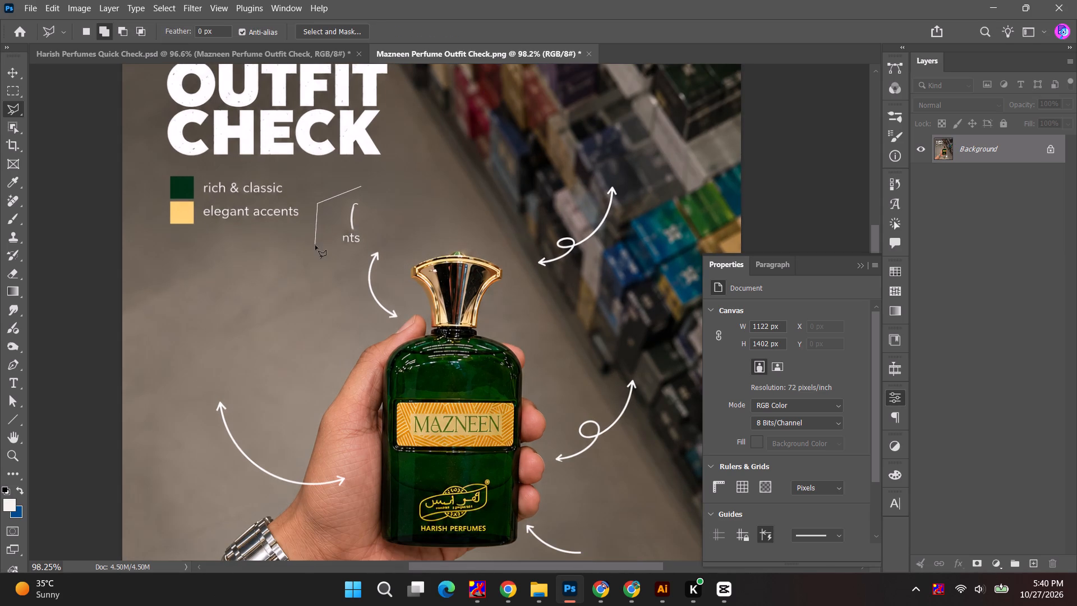
left_click(358, 272)
left_click(371, 233)
double_click(377, 194)
key("shift+BackSpace")
key("Return")
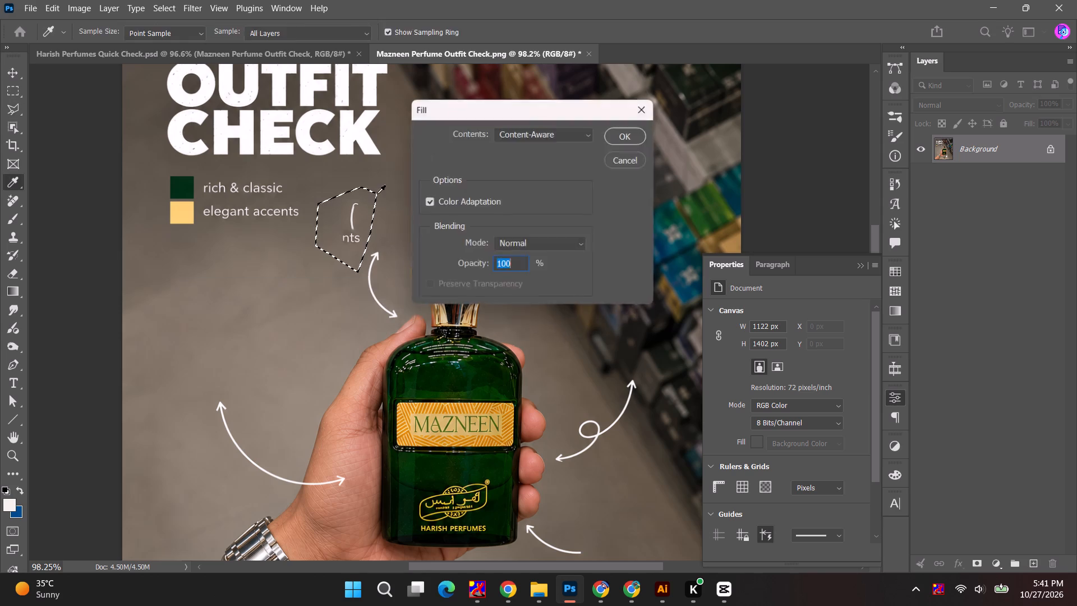
key("ctrl+d")
Save the cleaned Mazneen Perfume Outfit Check contents and return to the Harish Perfumes Quick Check document.
scroll(357, 261, "down", 4, "alt")
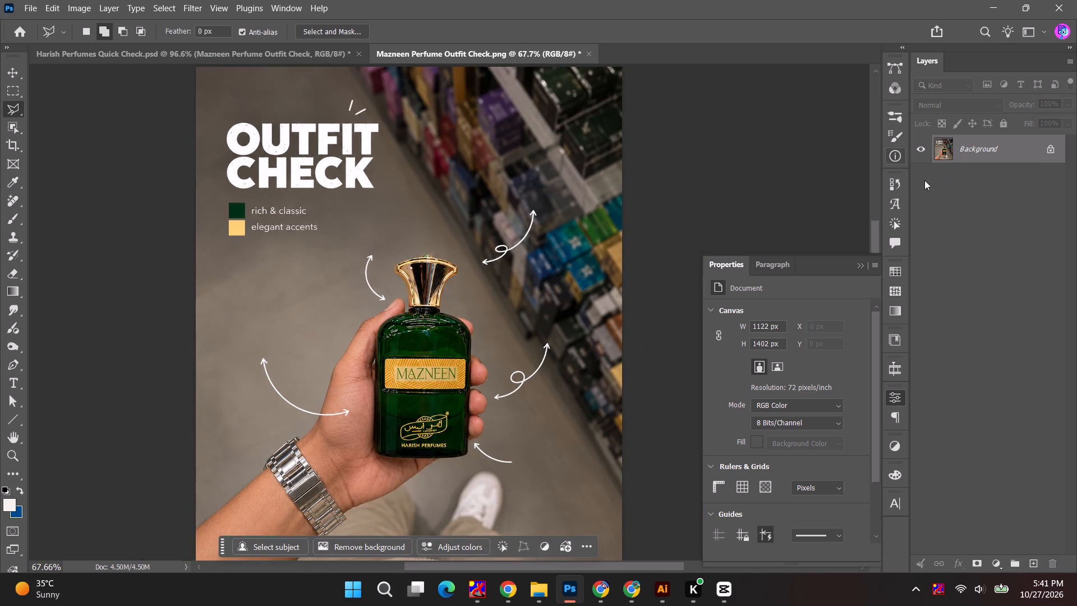
key("ctrl+s")
left_click(176, 54)
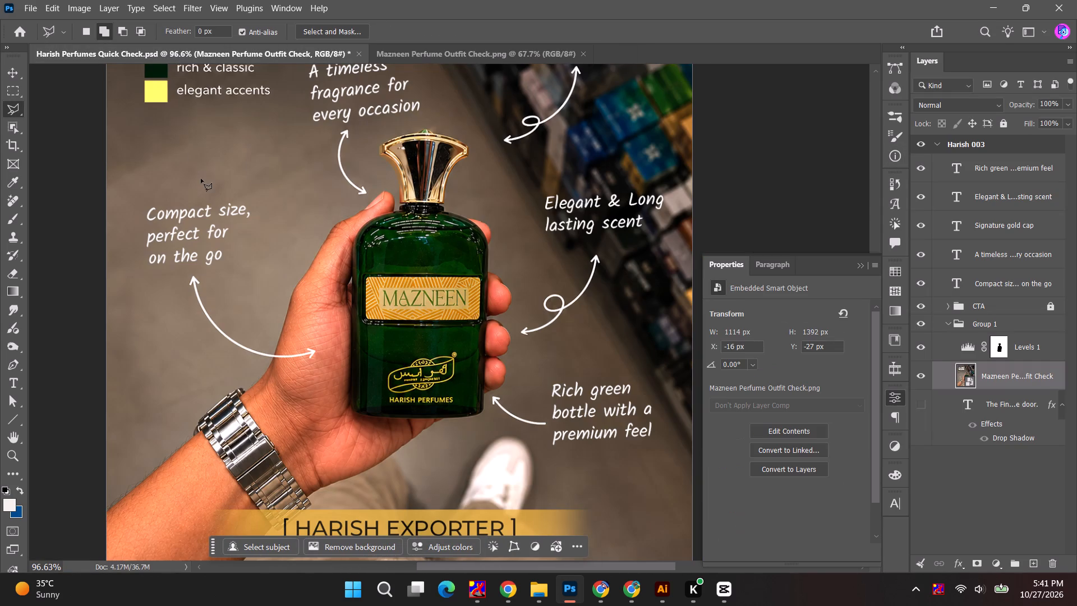
Nudge the "Signature gold cap" text vertically by about 5 px with the Move tool.
left_click(13, 77)
scroll(174, 286, "down", 2, "alt")
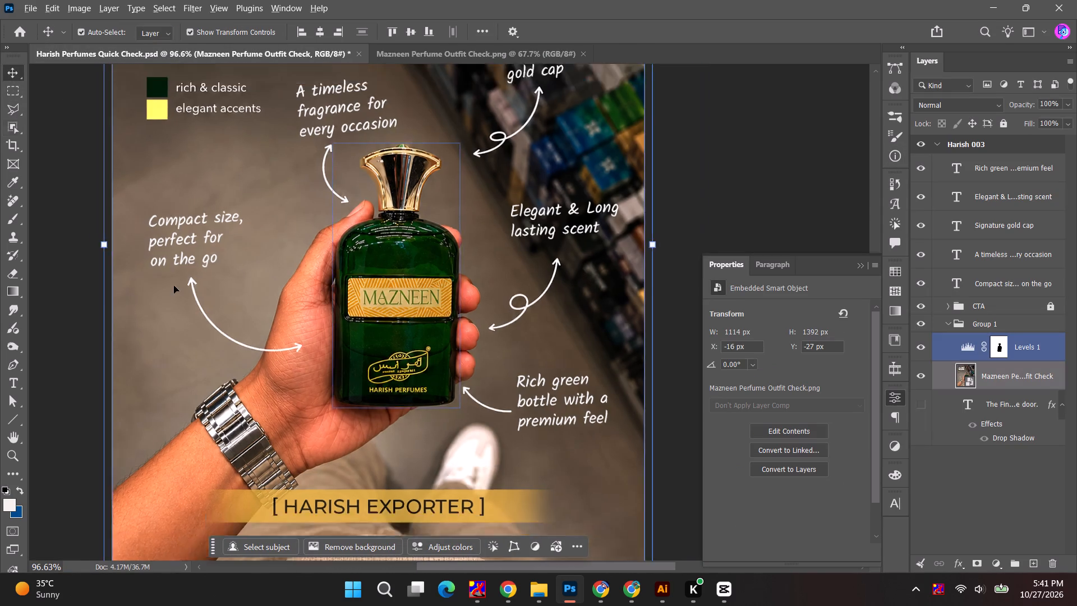
scroll(174, 286, "down", 7, "alt")
left_click(523, 237)
key("space")
key("space")
key("space")
key("space")
key("space")
key("space")
key("space")
key("space")
key("space")
key("space")
key("space")
left_click_drag(519, 223, 524, 262)
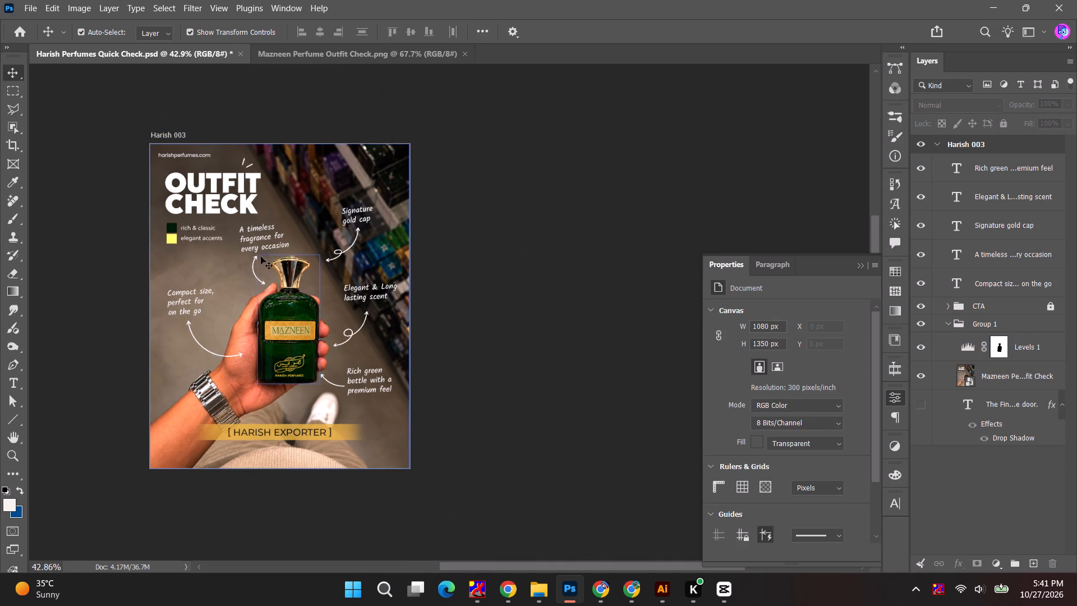
scroll(308, 246, "up", 7, "alt")
left_click(374, 194)
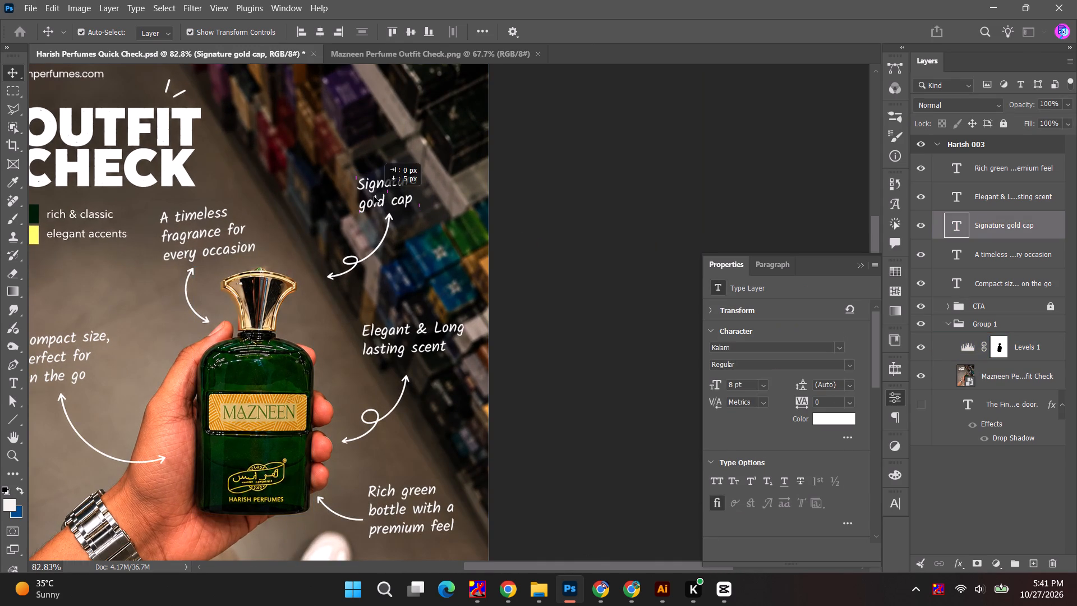
key("space")
left_click_drag(108, 252, 329, 249)
scroll(280, 241, "up", 3, "alt")
Open the folder of the completed file transfer from IP Messenger.
key("alt+Tab")
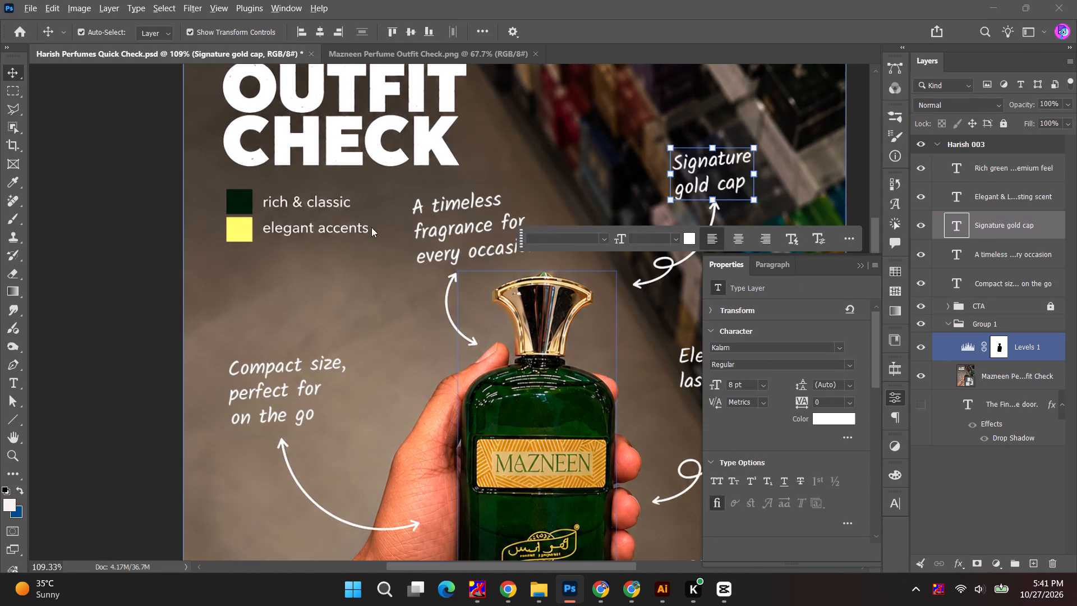
left_click(436, 183, "alt")
left_click(777, 164)
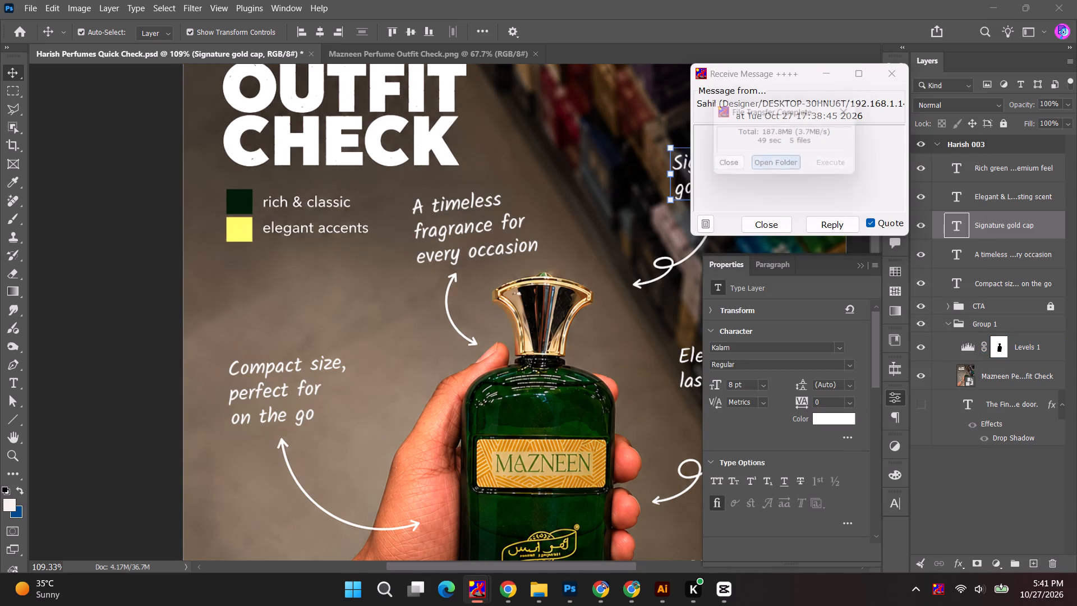
Bring all five MOV clips, 01 to 05, from the Tobuz Shoot video folder into the CapCut project's media.
left_click(198, 140)
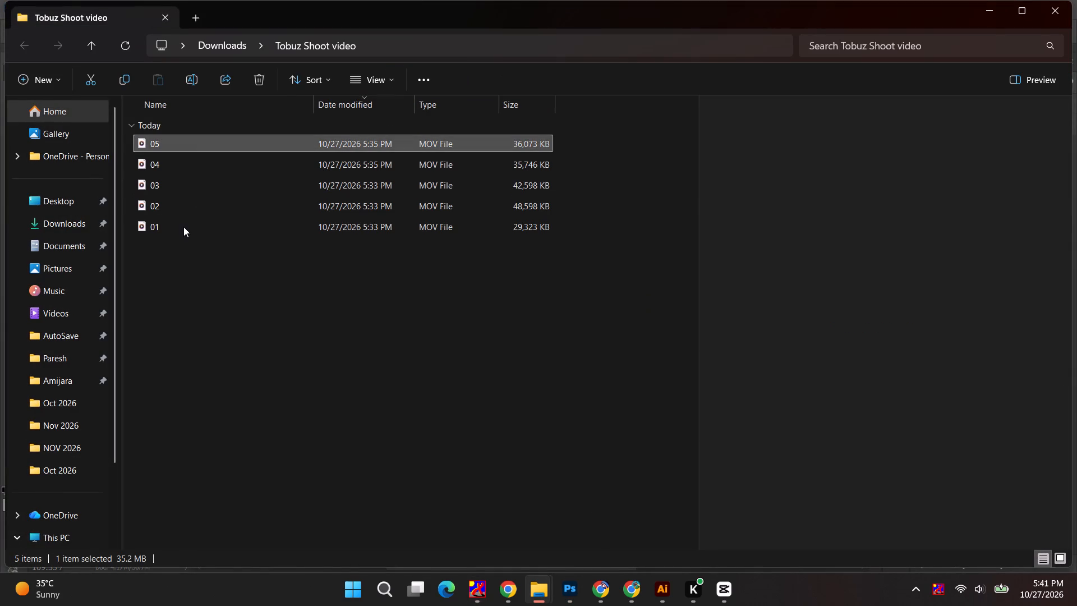
left_click(183, 227, "shift")
left_click_drag(203, 230, 204, 261)
key("Tab")
key("alt+Tab")
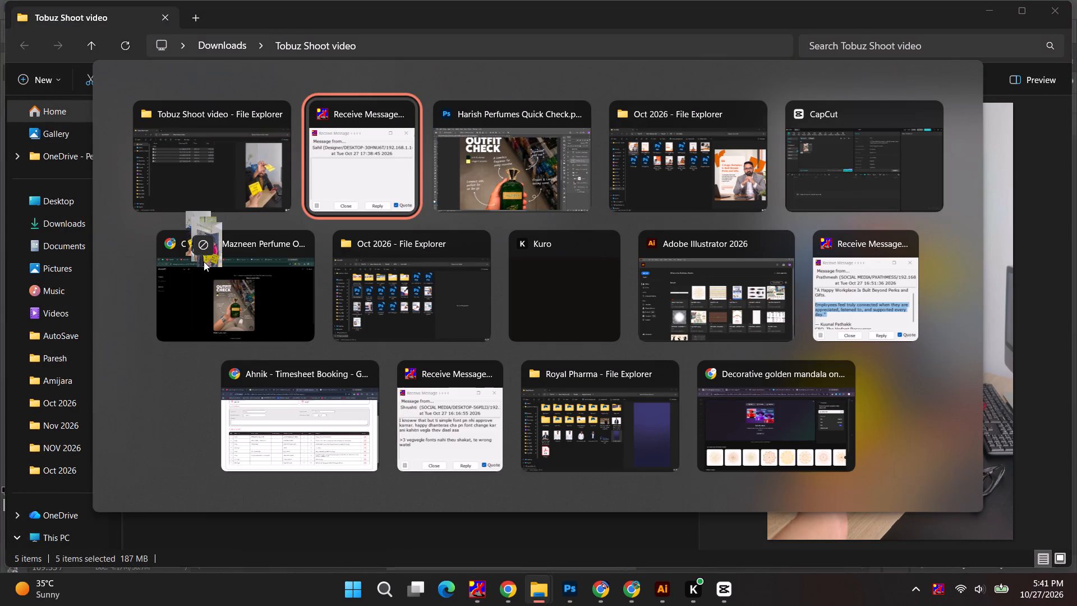
left_click_drag(204, 261, 253, 205)
key("alt+Tab")
key("alt+Tab")
key("alt+Tab")
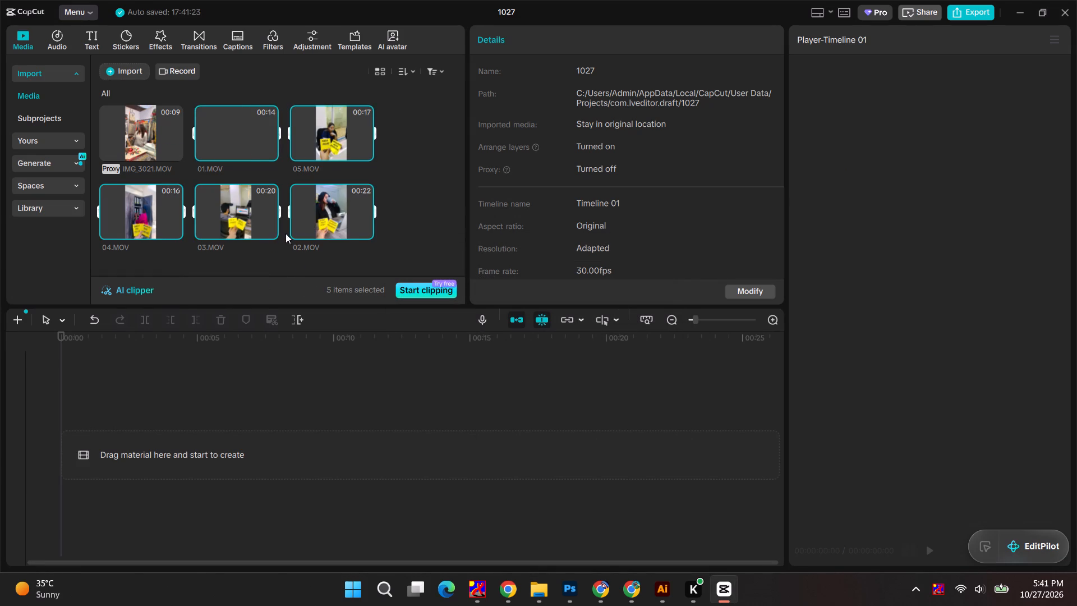
Sort the project media by name A-Z and place clips 01 to 05 on the timeline in that order.
left_click(403, 71)
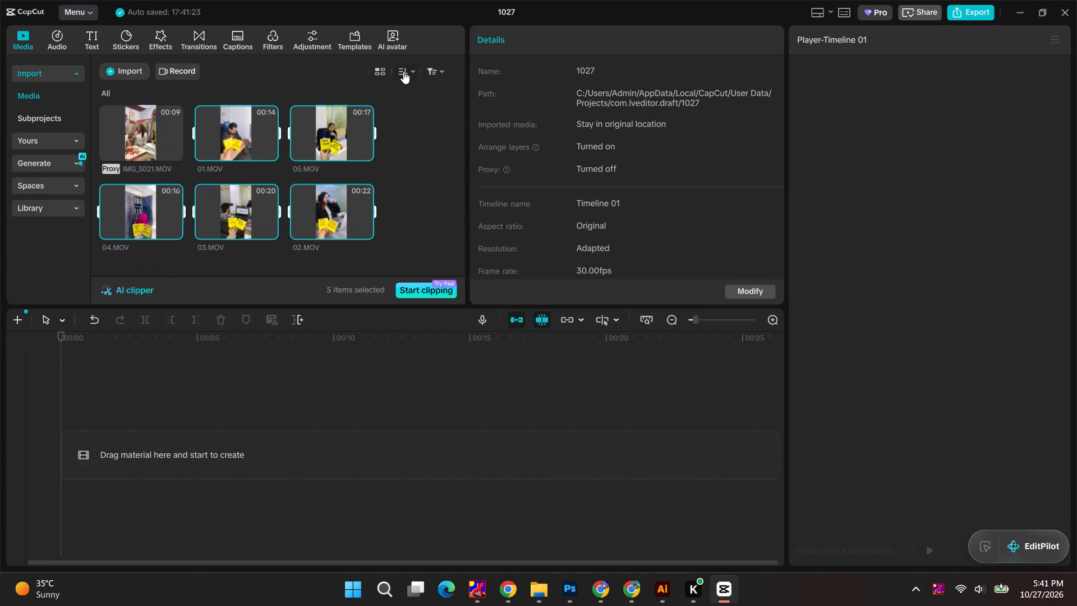
left_click(401, 141)
left_click(386, 217)
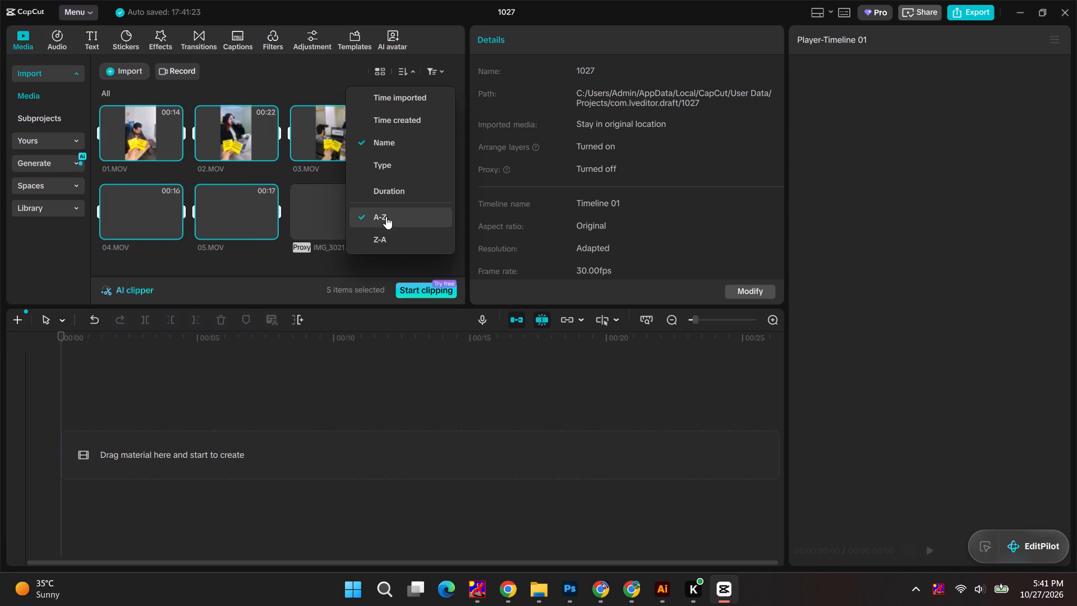
left_click_drag(126, 126, 122, 438)
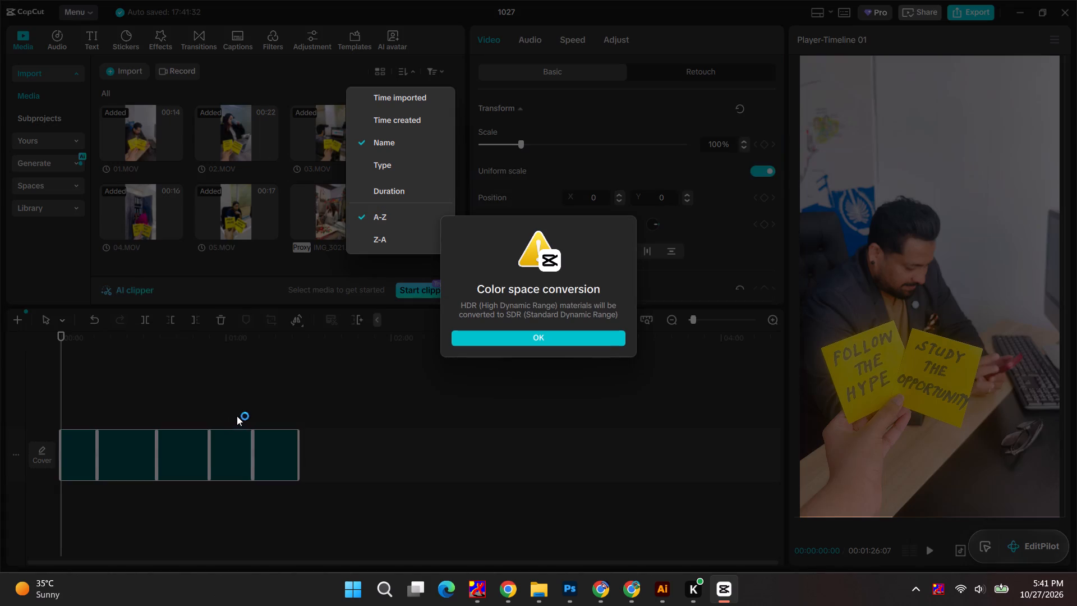
left_click(503, 334)
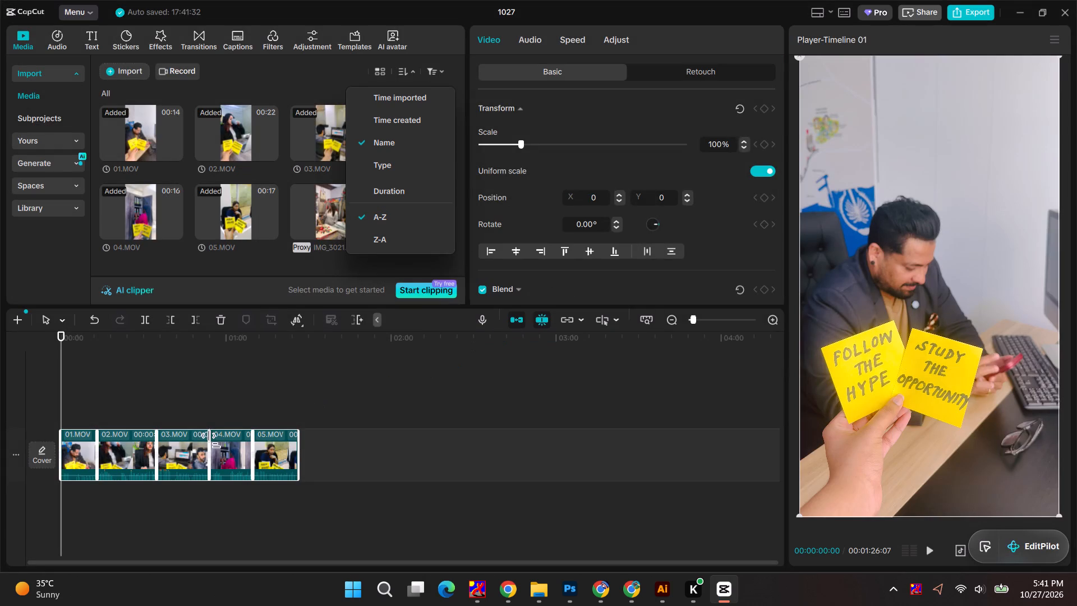
Export the combined timeline video under the name TOB.
left_click(971, 17)
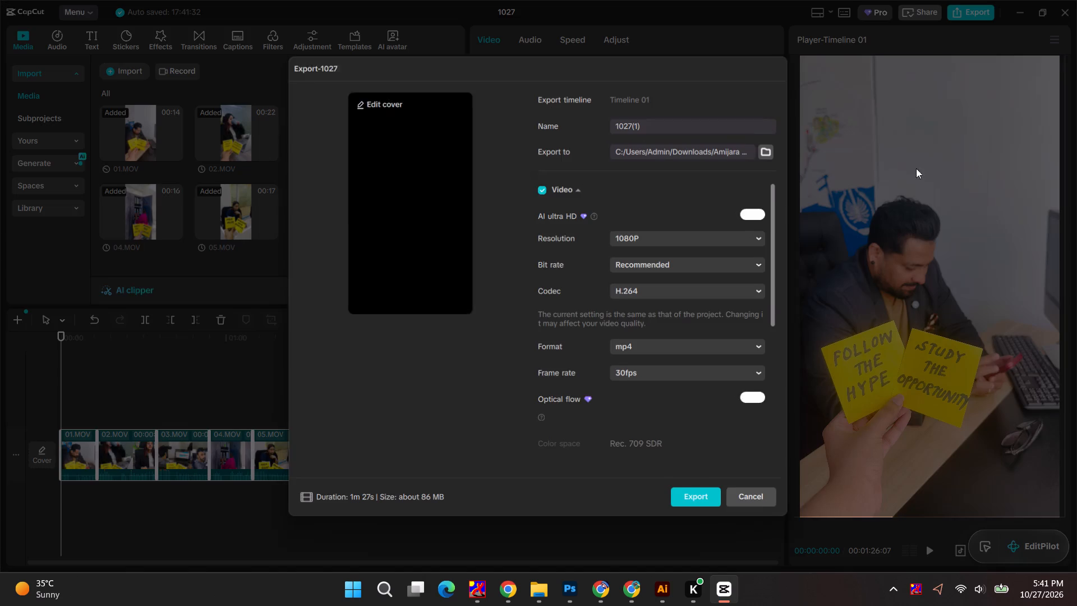
double_click(657, 126)
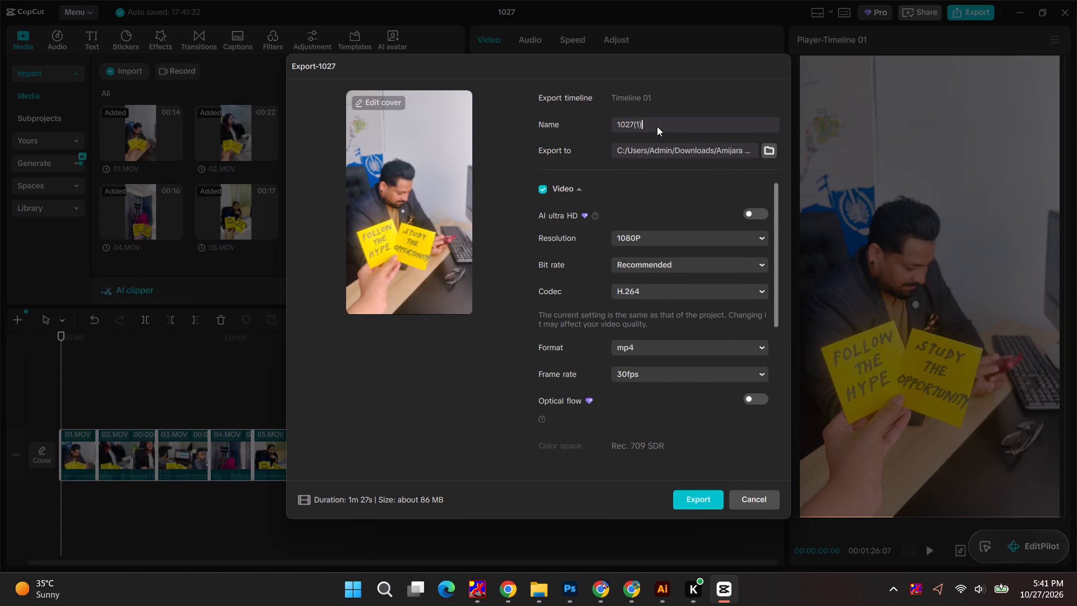
key("BackSpace")
key("BackSpace")
key("BackSpace")
key("BackSpace")
key("BackSpace")
key("BackSpace")
key("BackSpace")
key("BackSpace")
key("BackSpace")
key("BackSpace")
key("BackSpace")
key("BackSpace")
key("BackSpace")
key("BackSpace")
type("TOB")
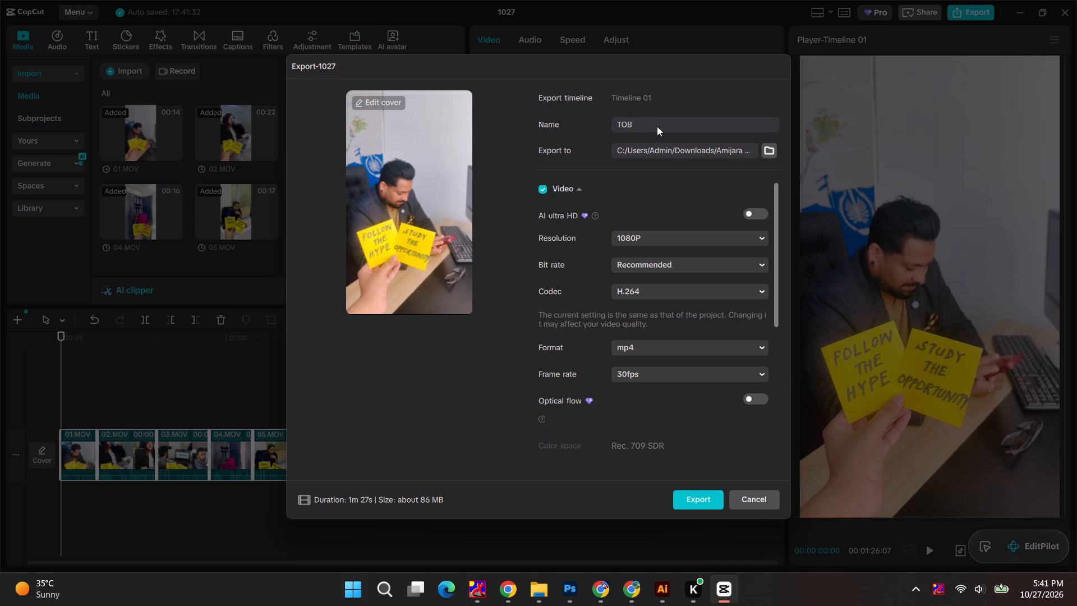
key("Return")
Open the Amijara Bags Janmashtami(1) folder in Downloads to check the files in the video export location.
key("Tab")
key("alt+Tab")
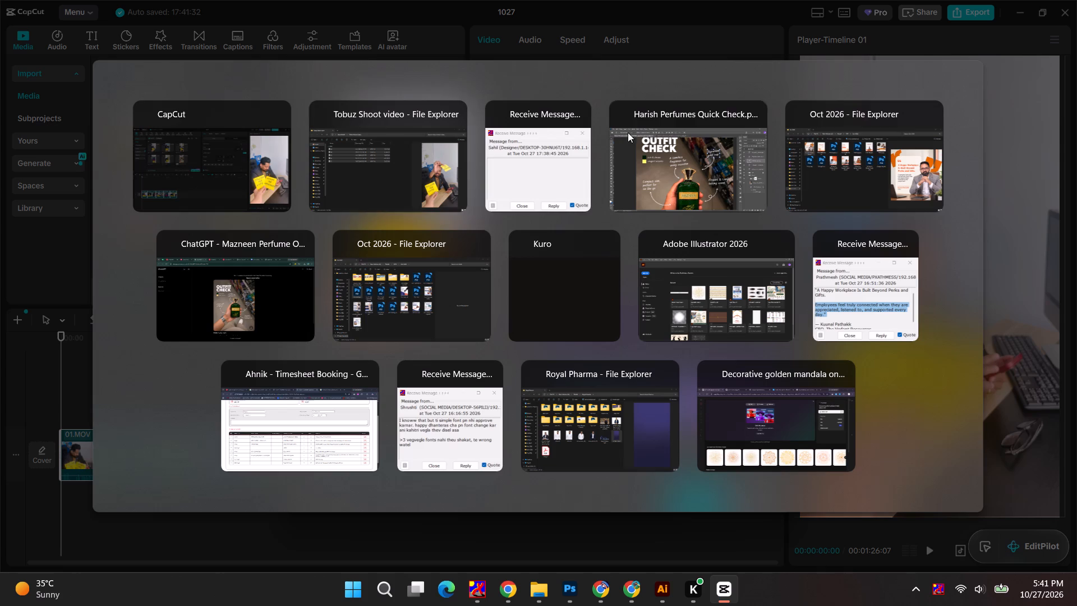
left_click(835, 172, "alt")
left_click(64, 170)
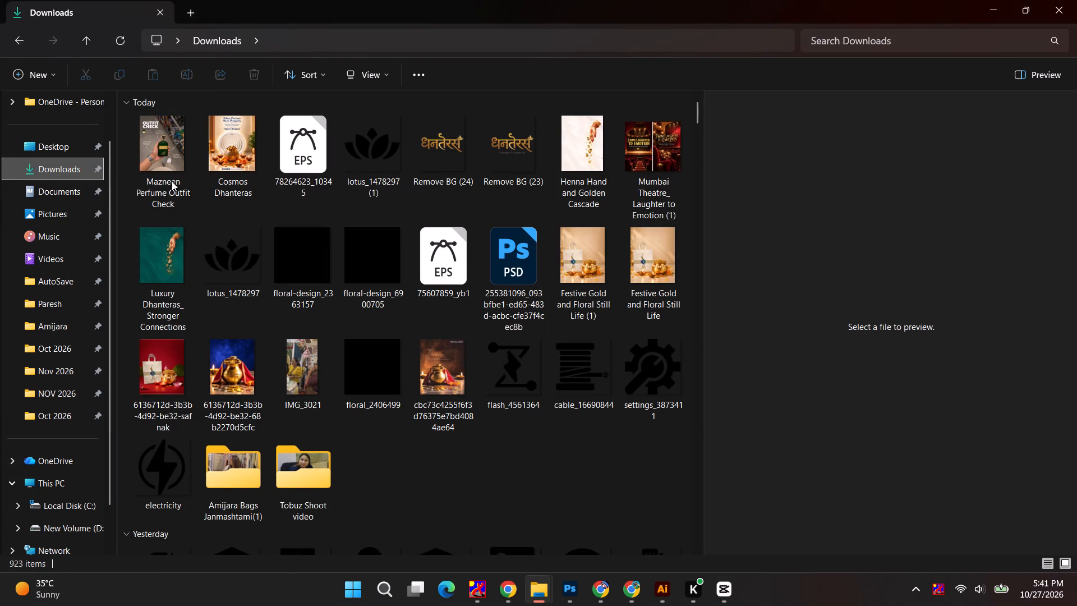
left_click(169, 173)
left_click(289, 481)
double_click(236, 484)
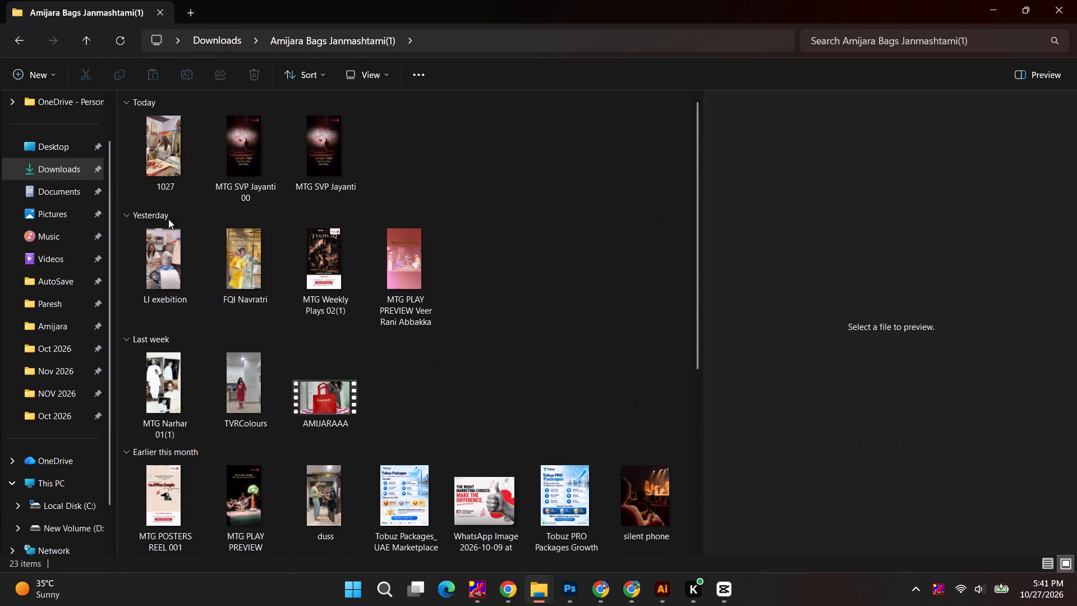
key("alt+Tab")
key("alt+Tab")
Switch to Photoshop and add a white Kalam 8 pt text reading "Rich & Classic" in the empty area below the colour legend.
key("alt+Tab")
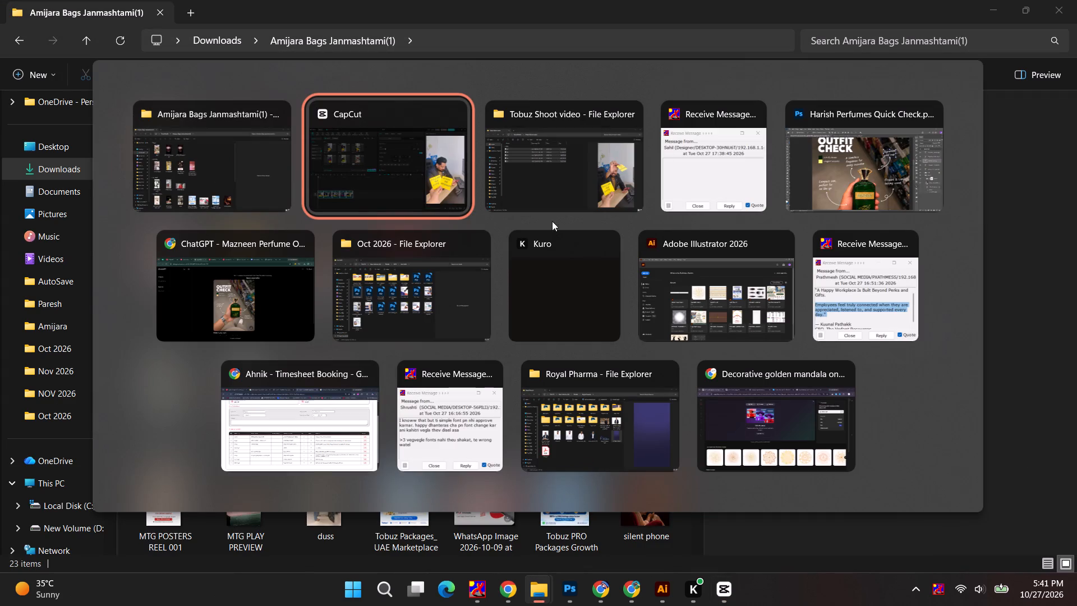
left_click(876, 182, "alt")
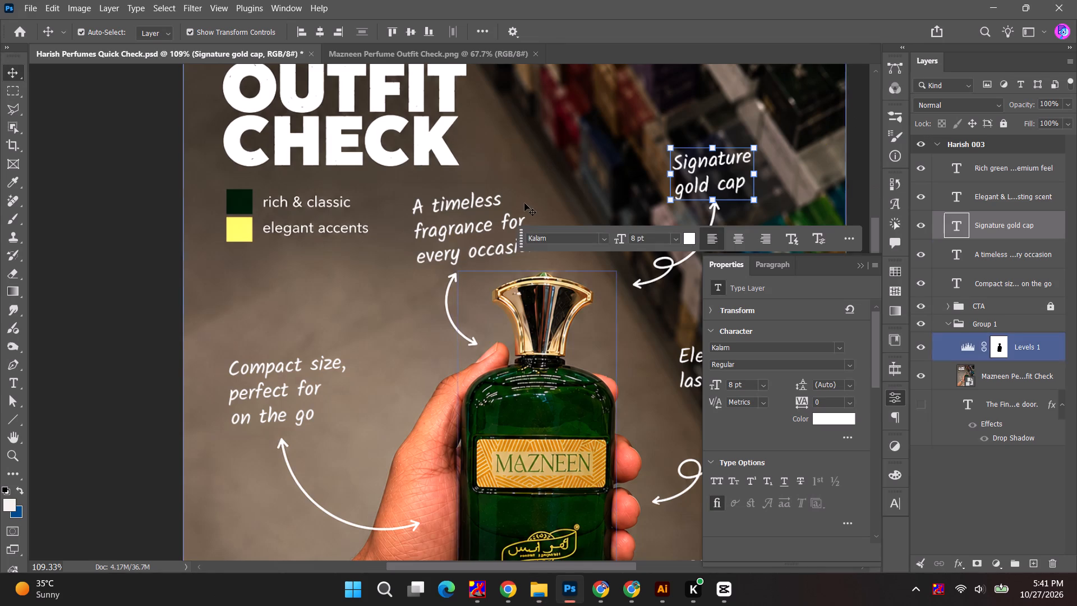
scroll(524, 203, "down", 3, "alt")
left_click(19, 378)
scroll(338, 278, "up", 2, "alt")
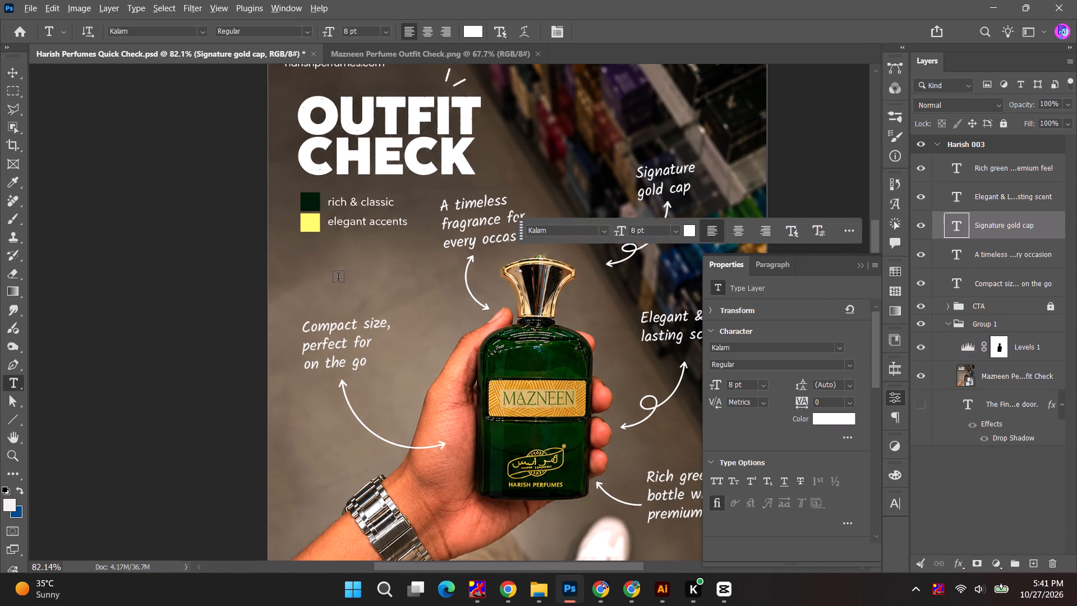
scroll(338, 278, "up", 2, "alt")
left_click(335, 277)
type("Ricj")
key("space")
key("BackSpace")
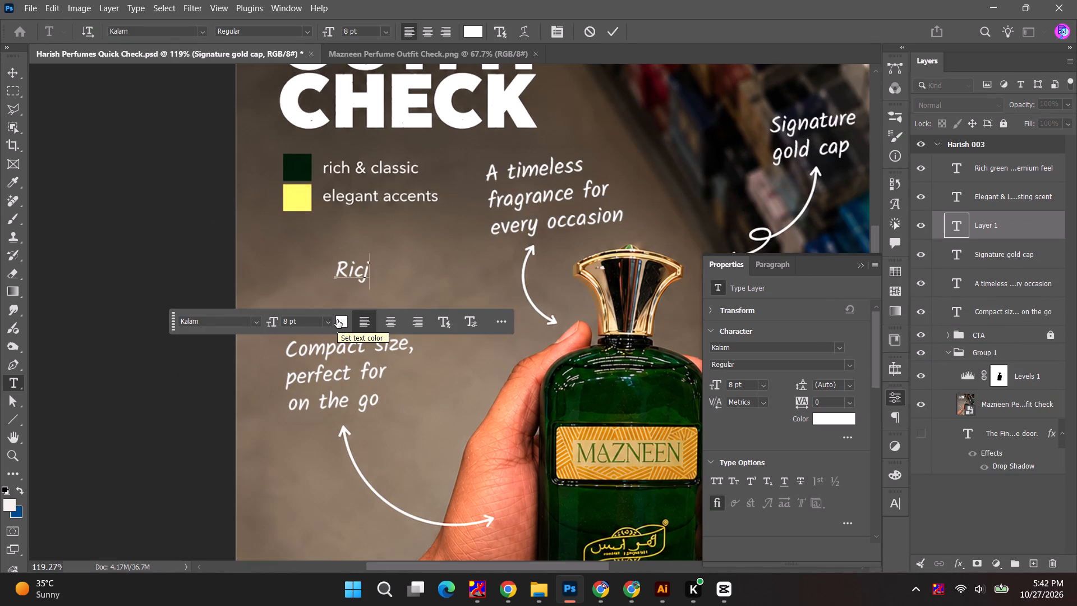
key("BackSpace")
type("h")
key("space")
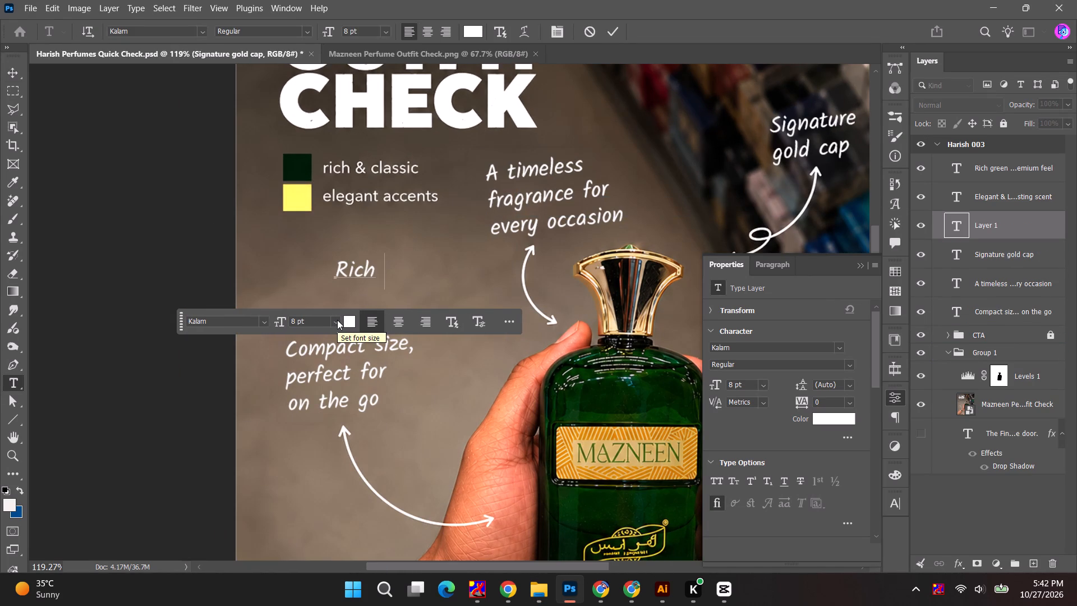
type("&")
key("space")
type("CLASS")
key("BackSpace")
key("BackSpace")
key("BackSpace")
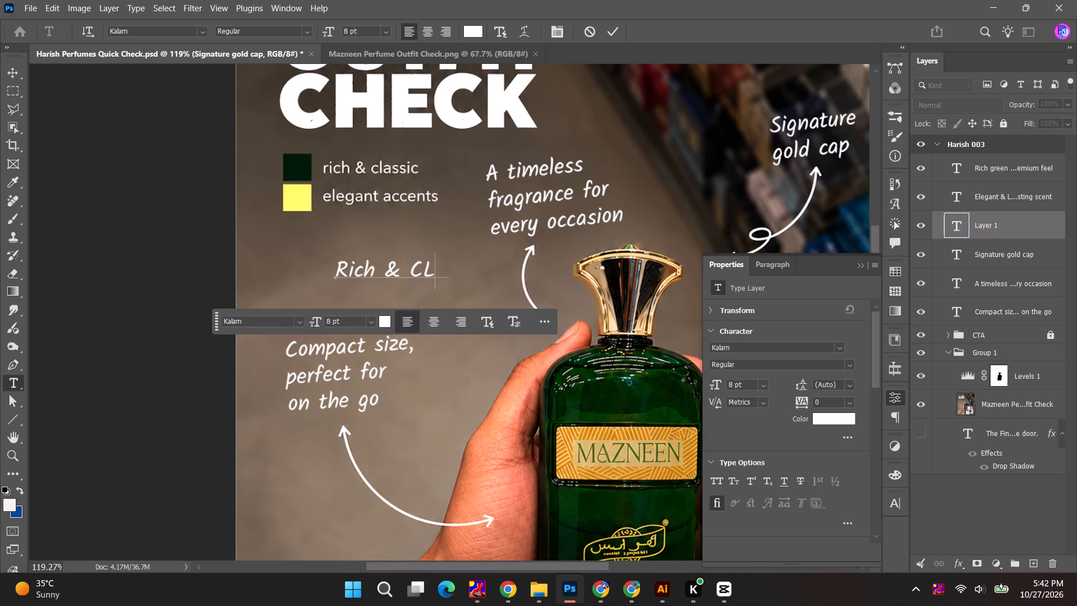
key("BackSpace")
type("lassic")
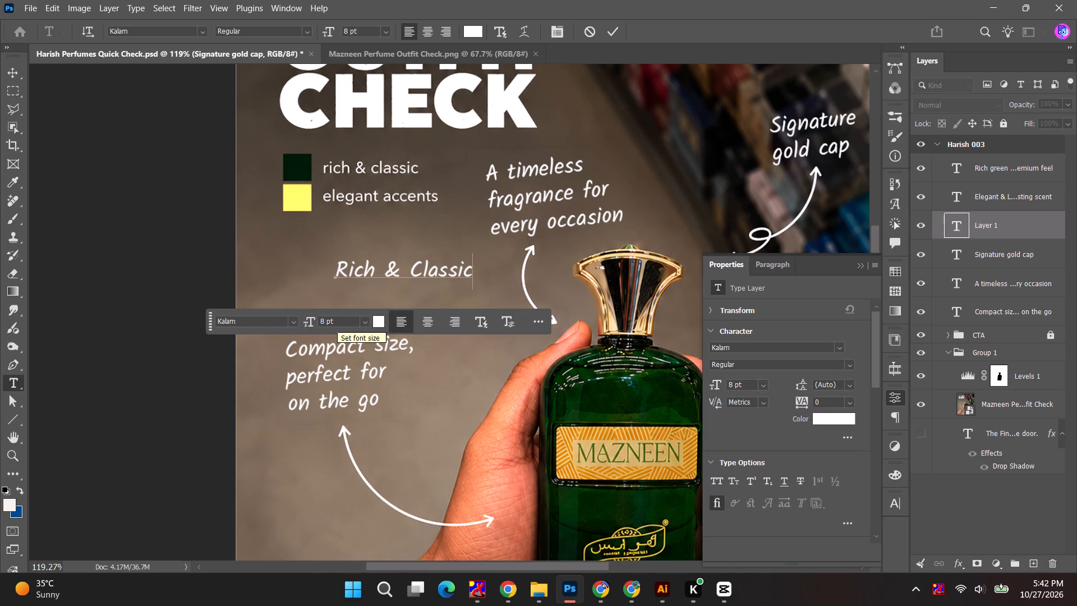
key("Escape")
Move the Rich & Classic text over the matching legend label beside the green swatch and set its size to 6 pt.
left_click(12, 72)
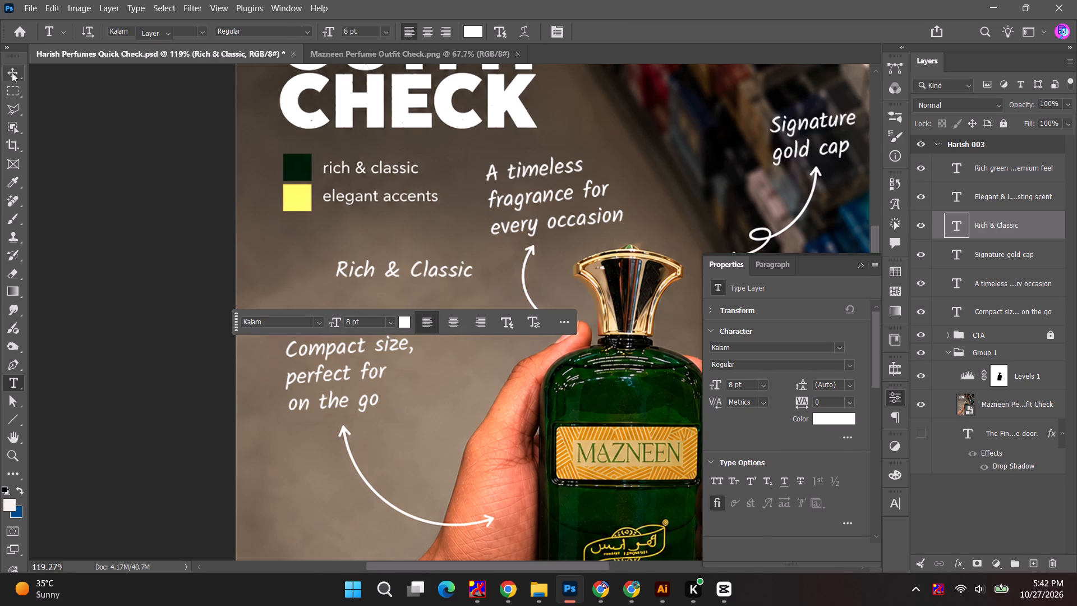
left_click(87, 228)
left_click_drag(377, 271, 367, 171)
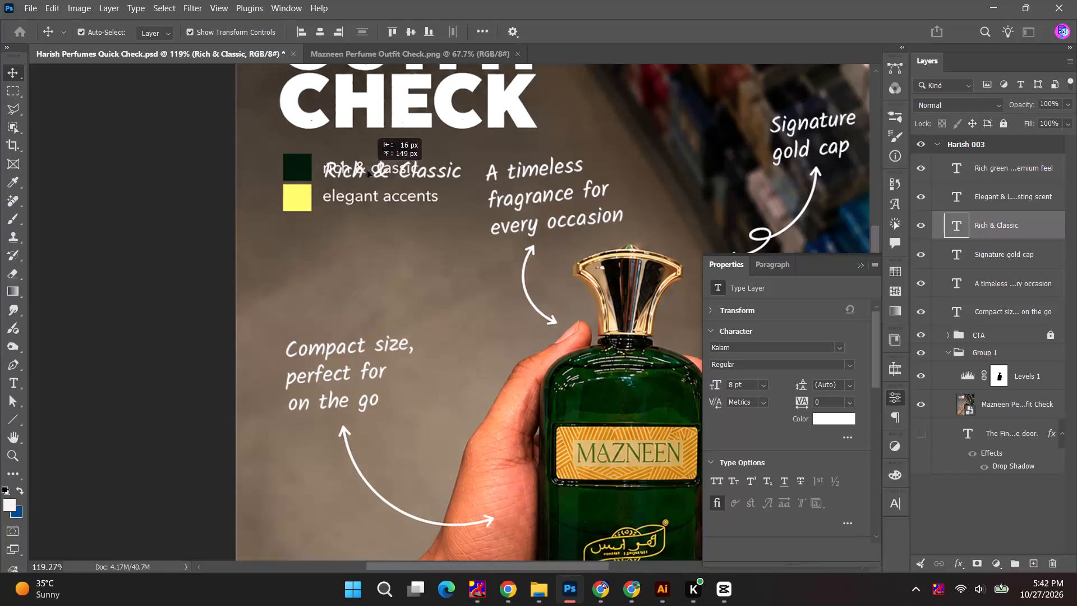
left_click_drag(367, 171, 365, 171)
double_click(365, 171)
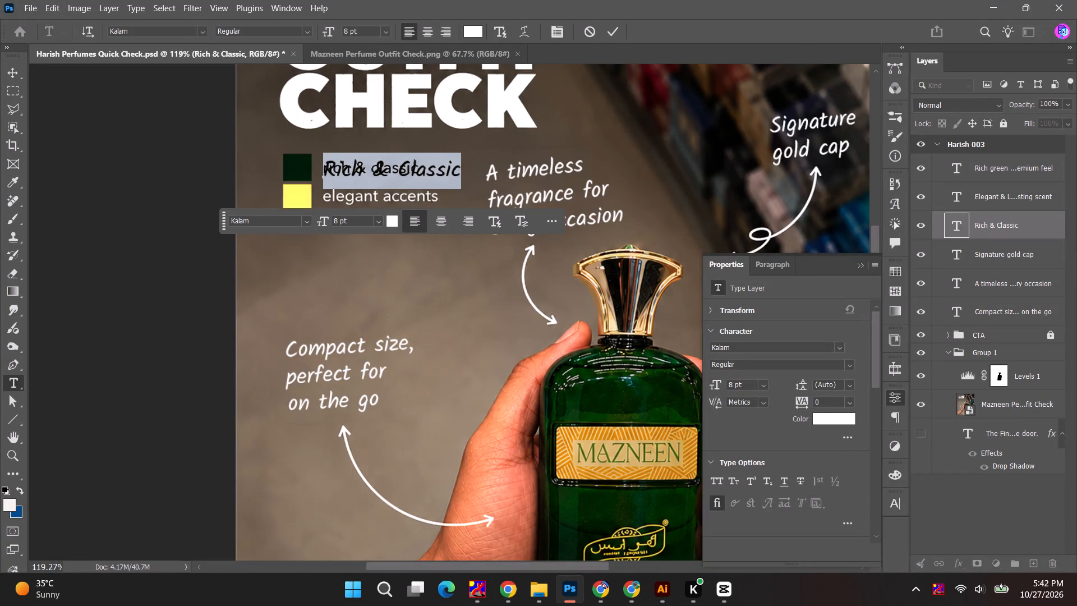
left_click(753, 382)
scroll(753, 382, "down", 2)
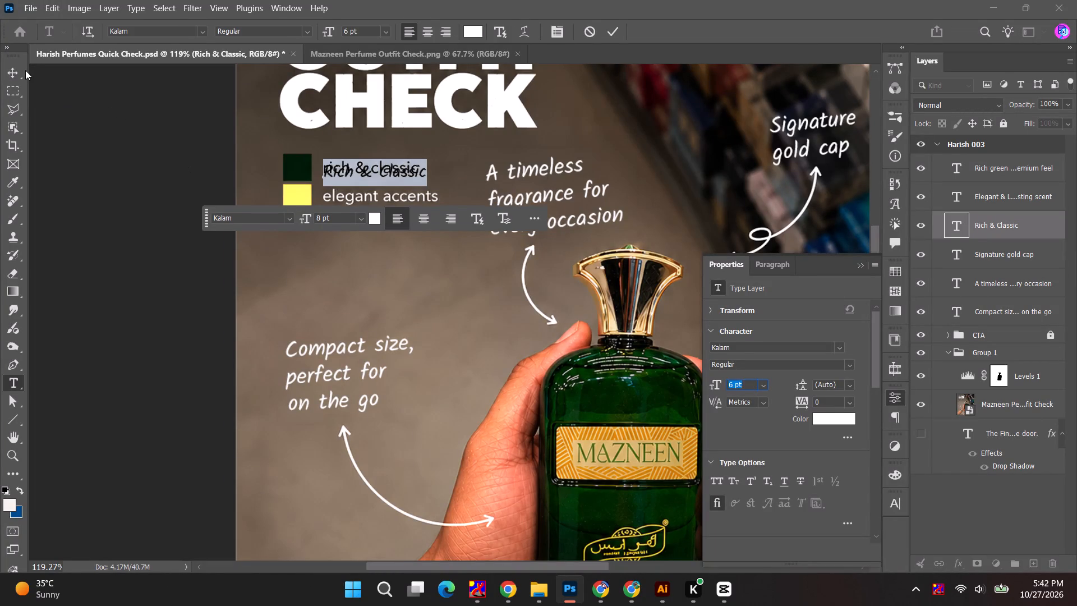
left_click(25, 69)
left_click(9, 71)
left_click(77, 128)
Nudge the Rich & Classic text up about 5 px to line it up with the label beneath it.
scroll(376, 191, "up", 7, "alt")
left_click_drag(338, 166, 340, 166)
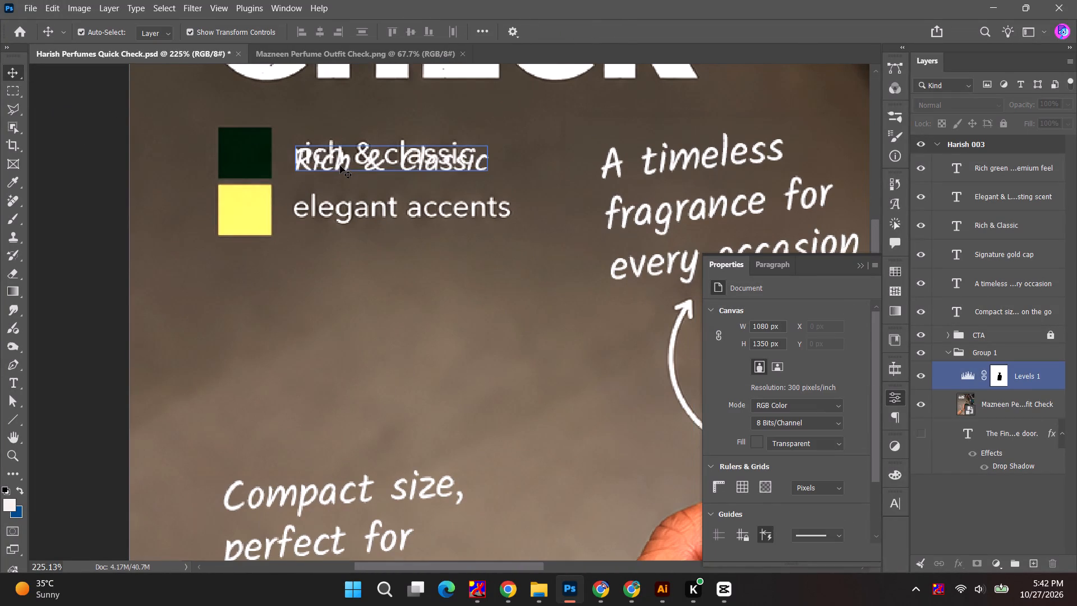
left_click_drag(340, 166, 339, 160)
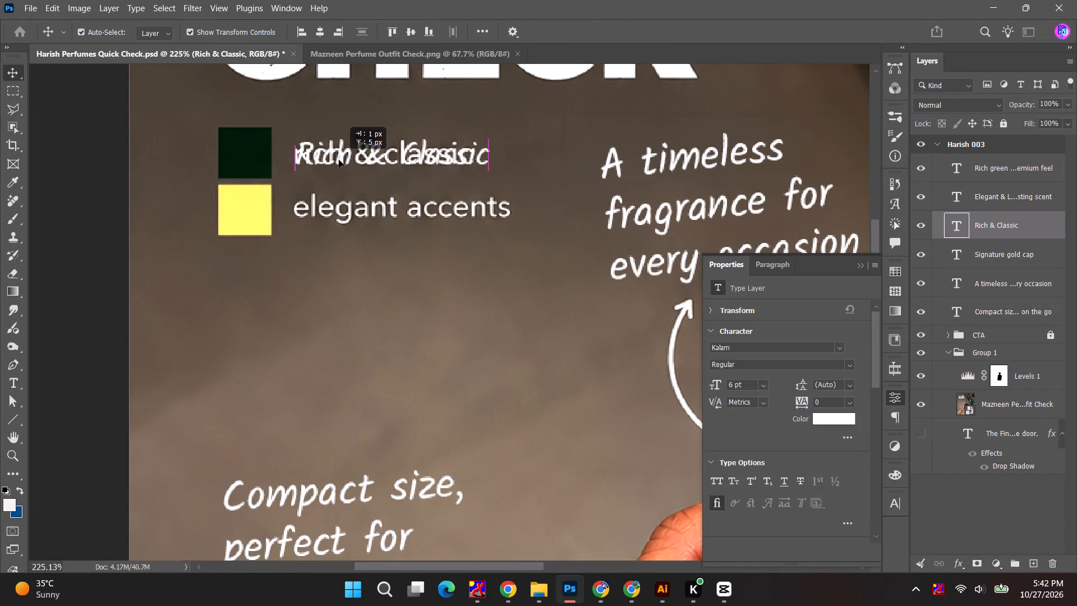
left_click_drag(339, 160, 338, 160)
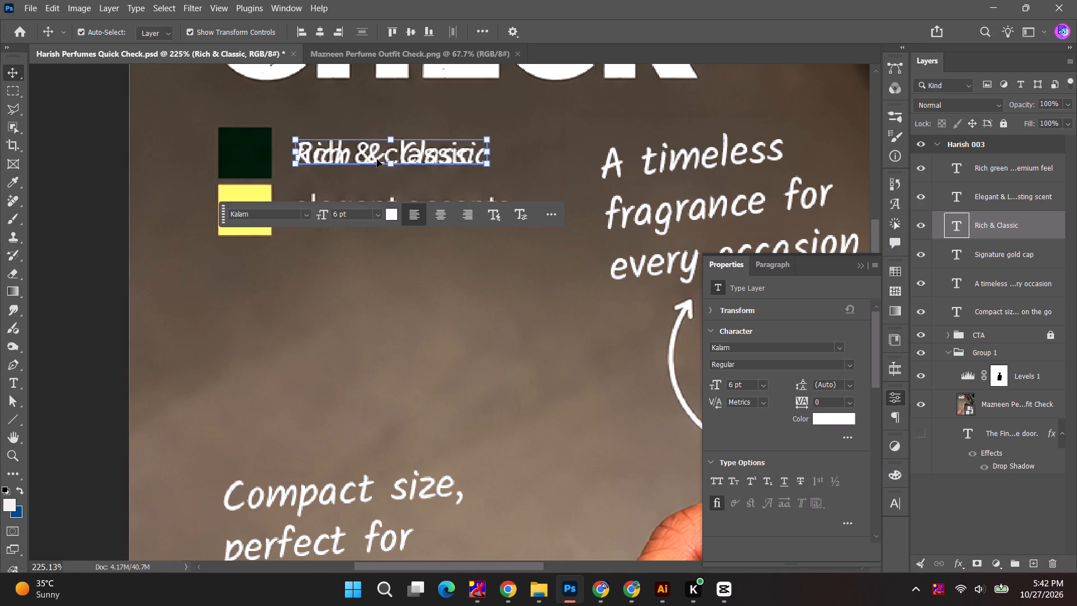
Duplicate the Rich & Classic text, reword the copy to "Elegant Accents" and align it over the label beside the yellow swatch.
left_click_drag(378, 158, 376, 213, "alt")
double_click(376, 213)
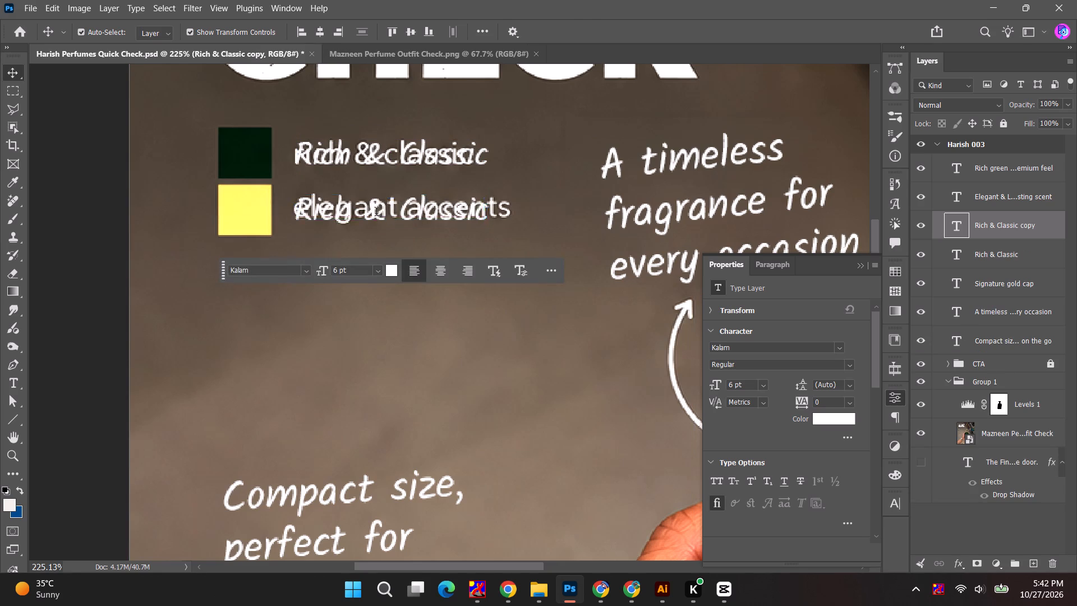
type("Elegant")
key("space")
key("Escape")
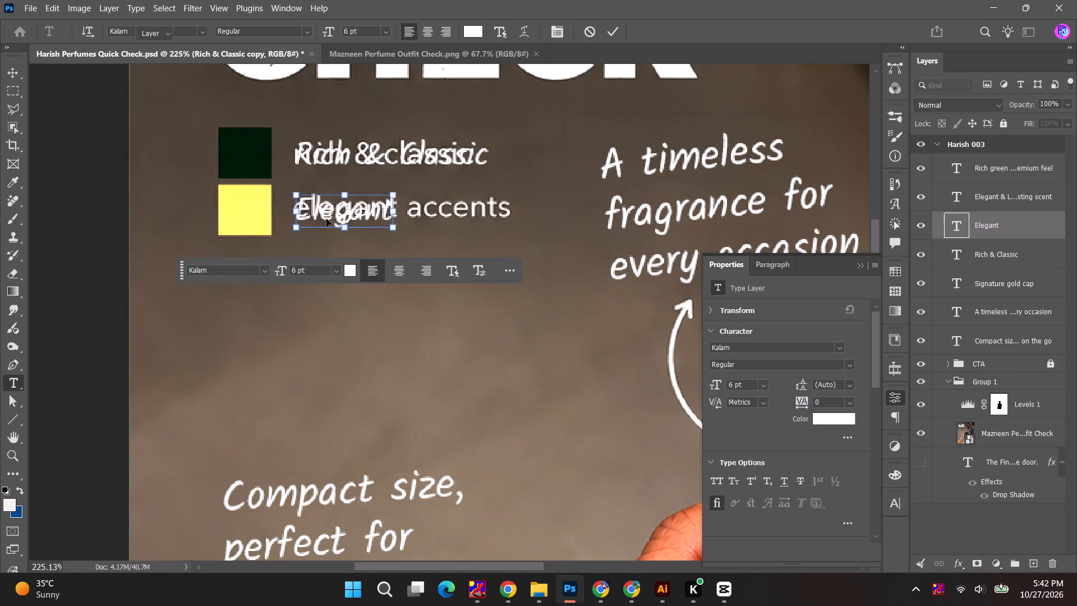
left_click_drag(332, 209, 331, 269)
double_click(331, 269)
left_click(390, 272)
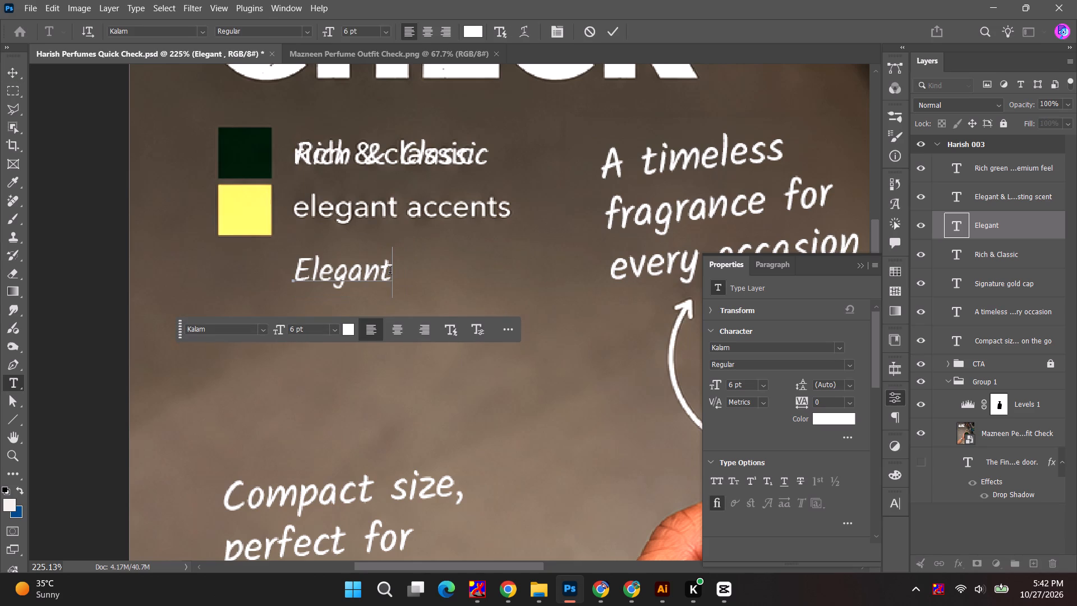
key("space")
type("Accents")
key("Escape")
left_click_drag(388, 270, 384, 218)
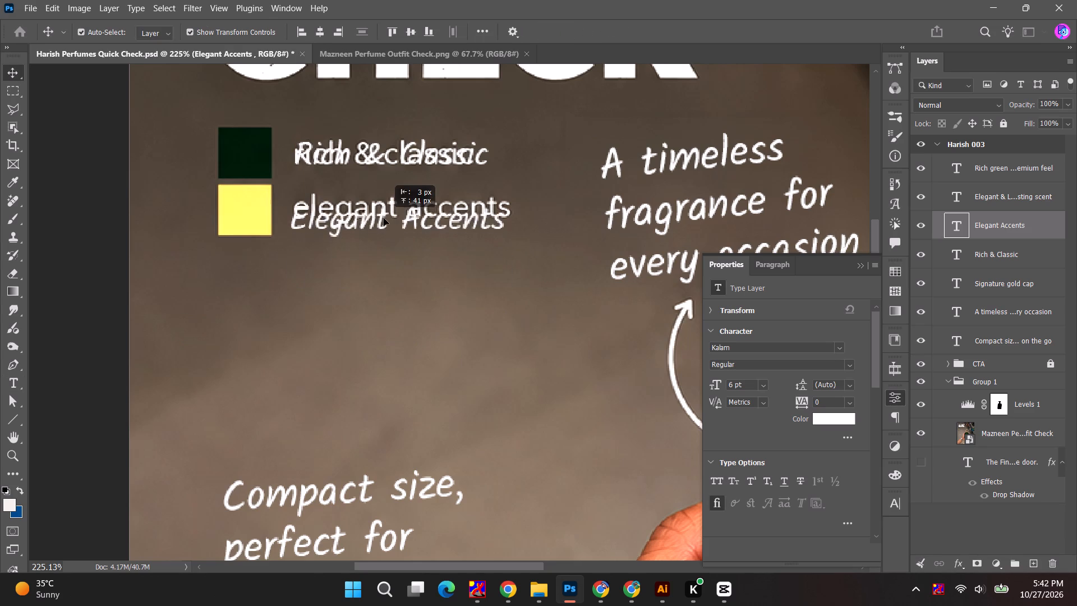
left_click_drag(384, 218, 390, 209)
Group the Rich & Classic and Elegant Accents text layers above the other callout layers.
left_click(1015, 246, "ctrl")
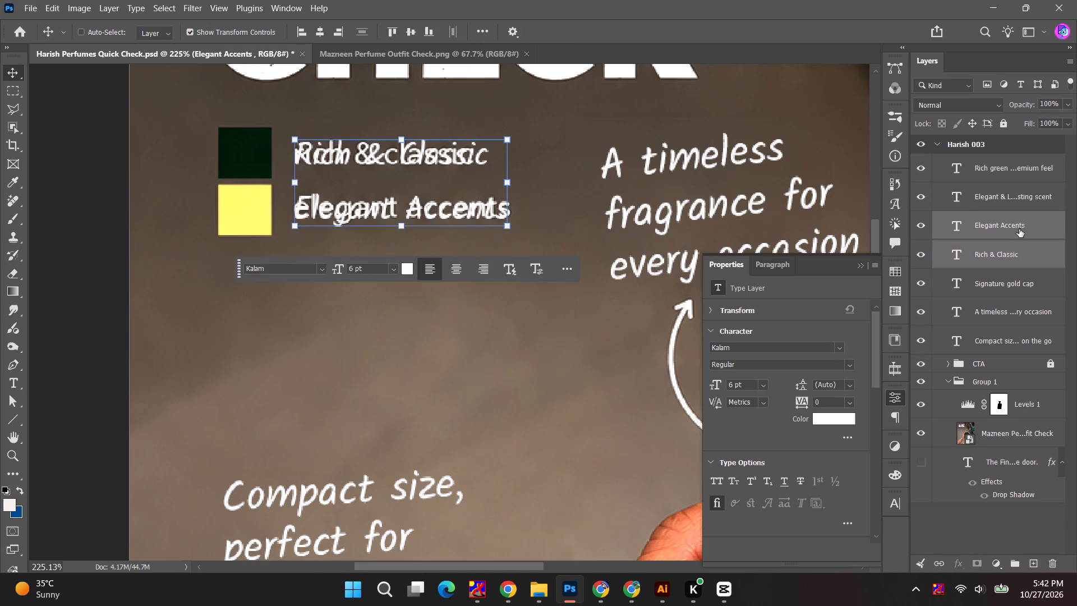
left_click_drag(1019, 228, 1010, 159)
key("ctrl+g")
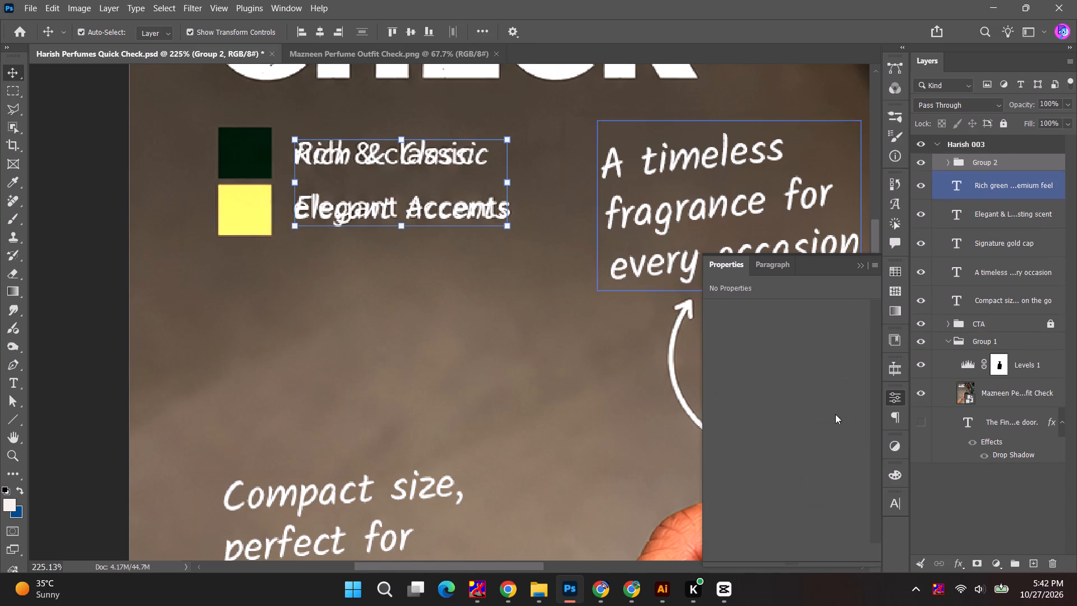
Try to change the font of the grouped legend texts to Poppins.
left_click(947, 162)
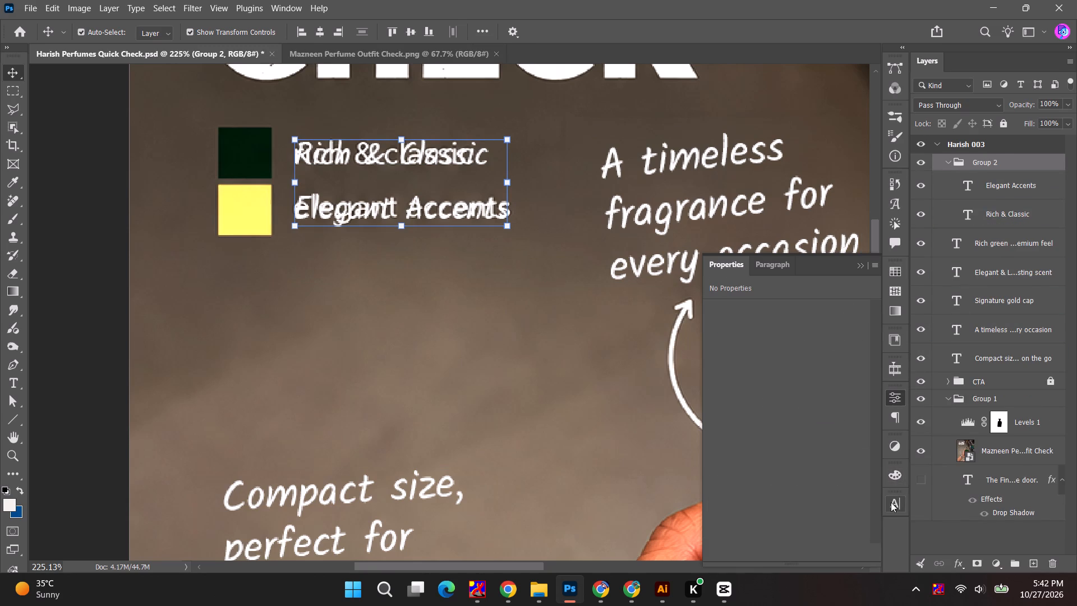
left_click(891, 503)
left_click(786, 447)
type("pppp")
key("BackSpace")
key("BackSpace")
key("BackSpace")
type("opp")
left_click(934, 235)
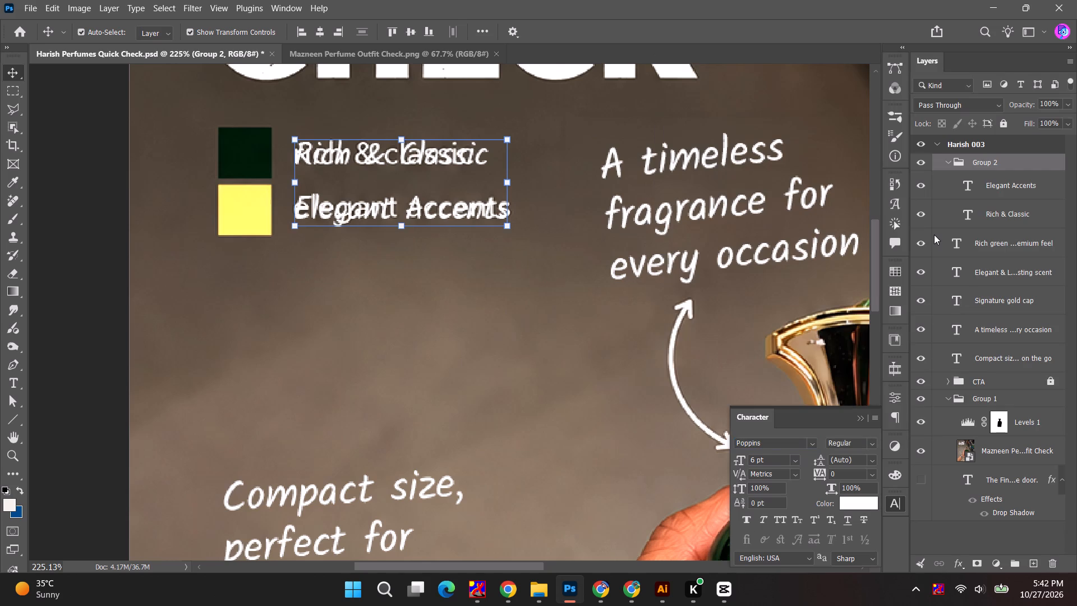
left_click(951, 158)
Open the Mazneen Perfume Outfit Check smart object, fill over its two original legend labels with background, then save and close it.
double_click(970, 384)
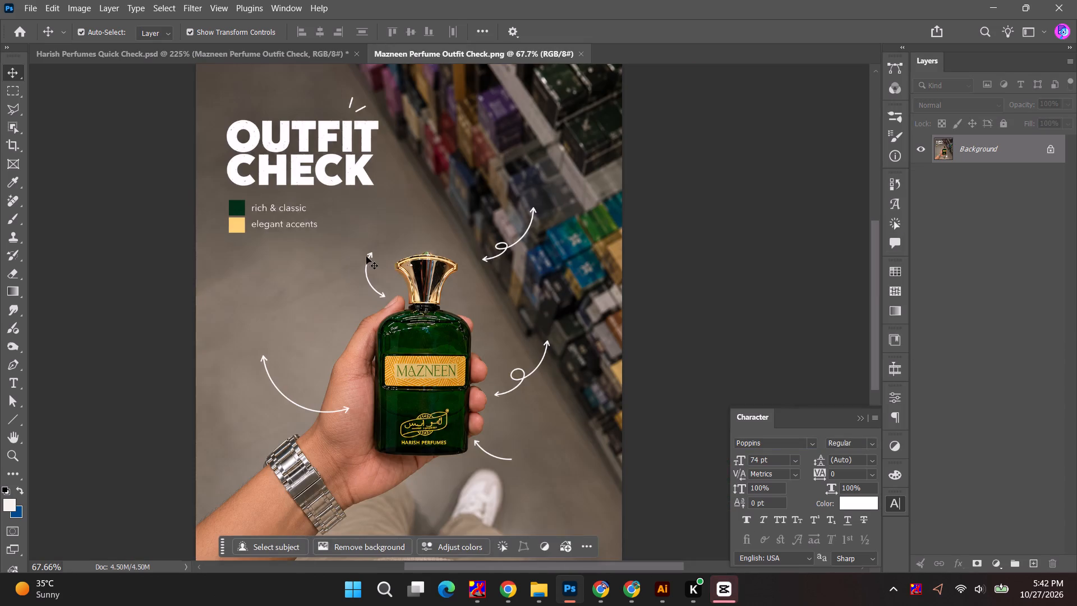
scroll(172, 201, "up", 8, "alt")
left_click(8, 88)
scroll(160, 141, "up", 7, "alt")
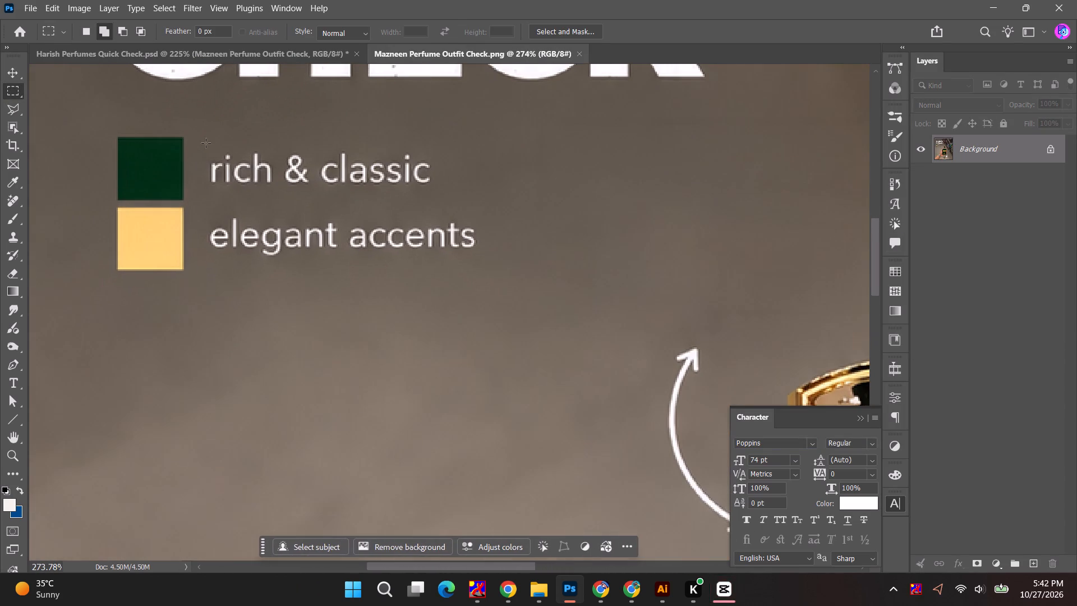
left_click_drag(208, 141, 494, 266)
key("shift+BackSpace")
key("Return")
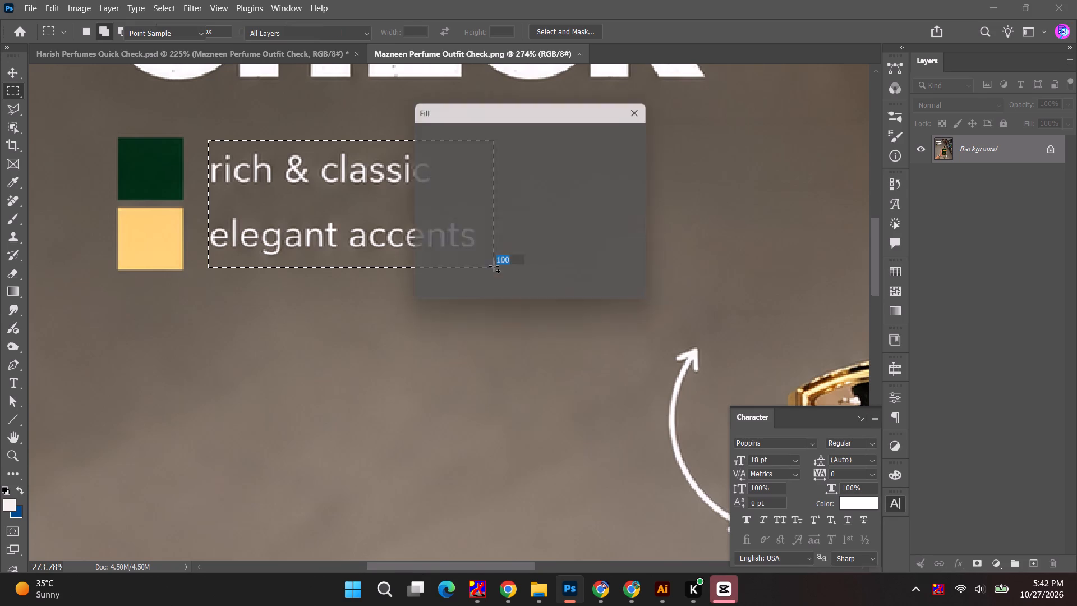
key("ctrl+d")
key("ctrl+s")
key("ctrl+w")
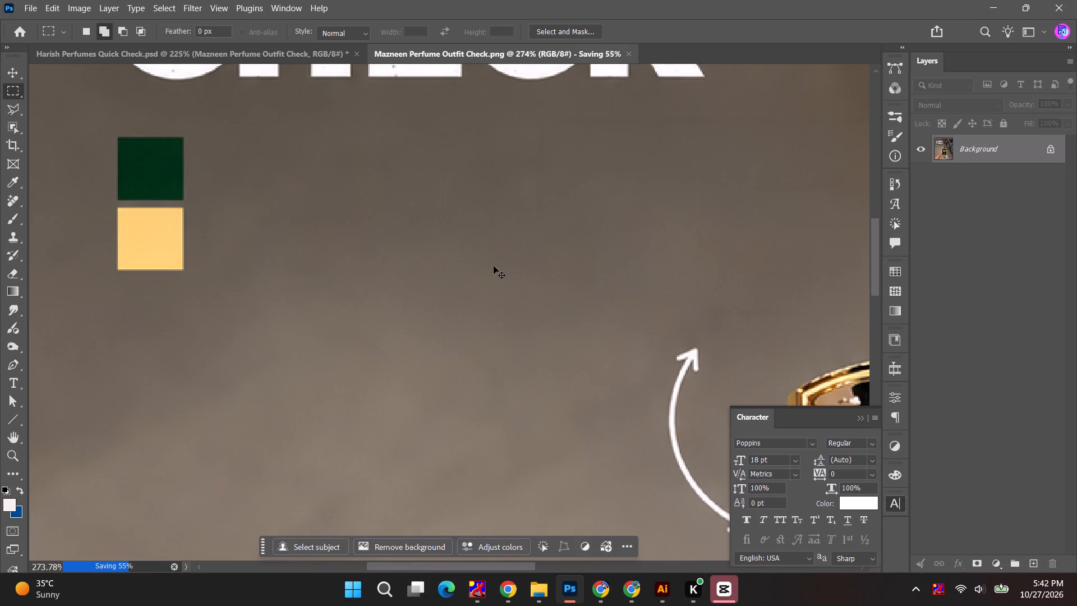
Draw a 45 px square with the Rectangle tool below the colour legend.
scroll(268, 225, "down", 5, "alt")
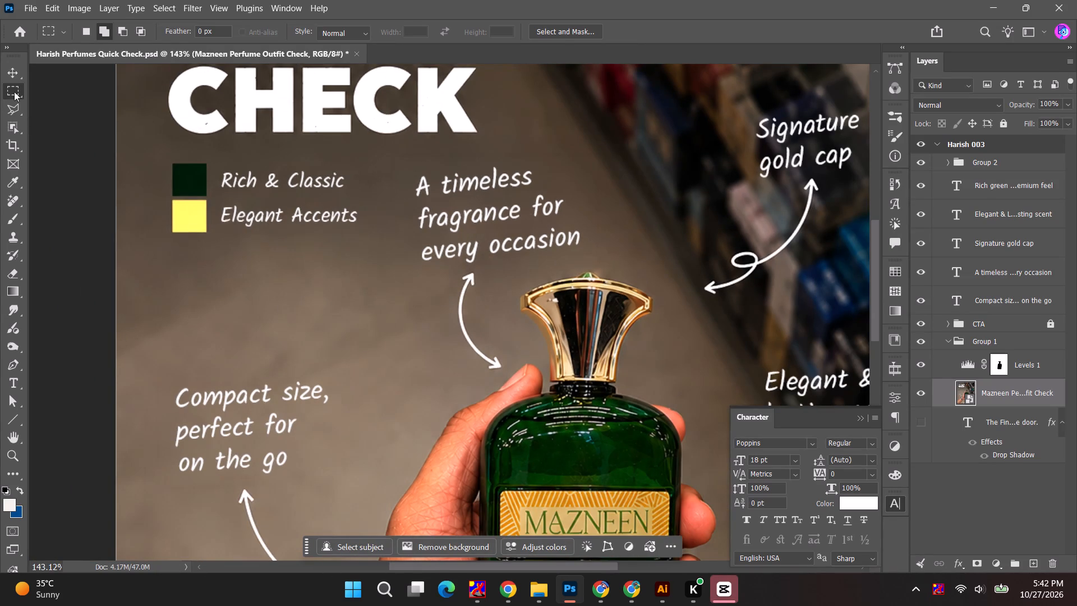
right_click(16, 423)
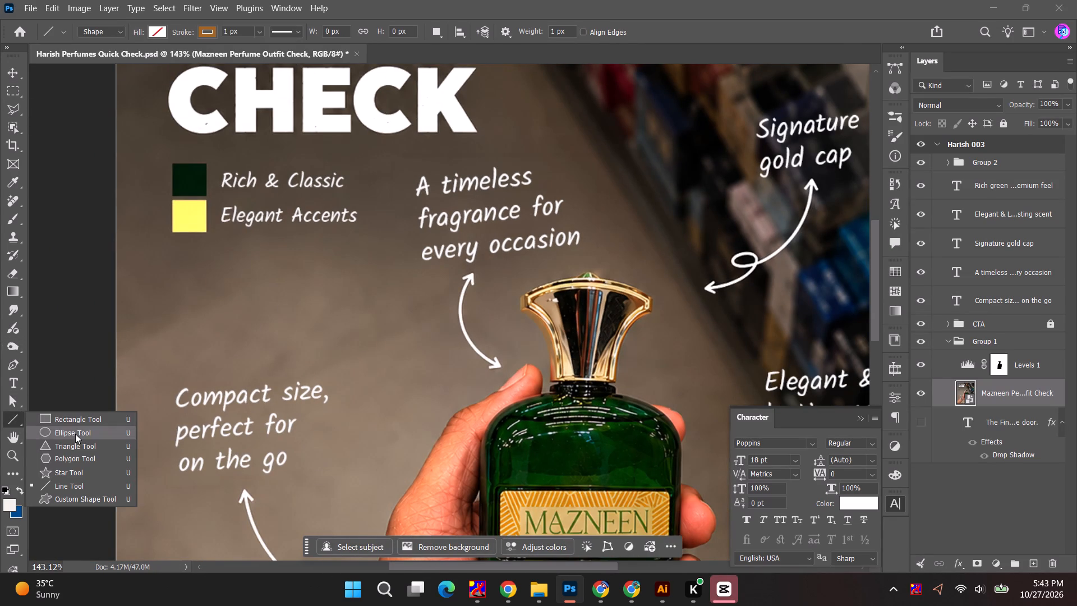
left_click(76, 419)
left_click_drag(188, 269, 247, 351)
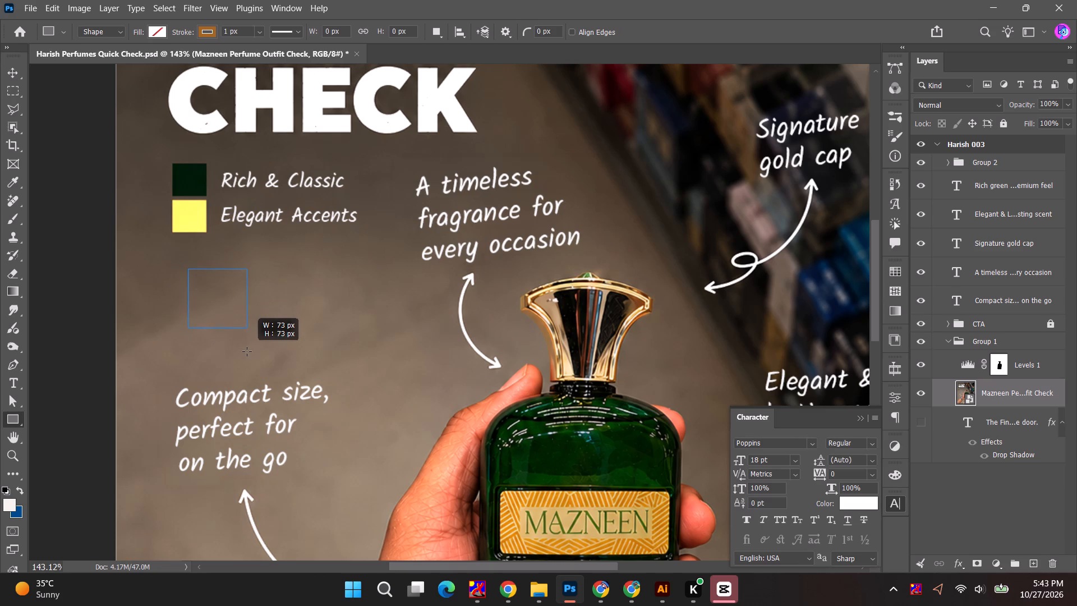
left_click_drag(247, 351, 225, 307)
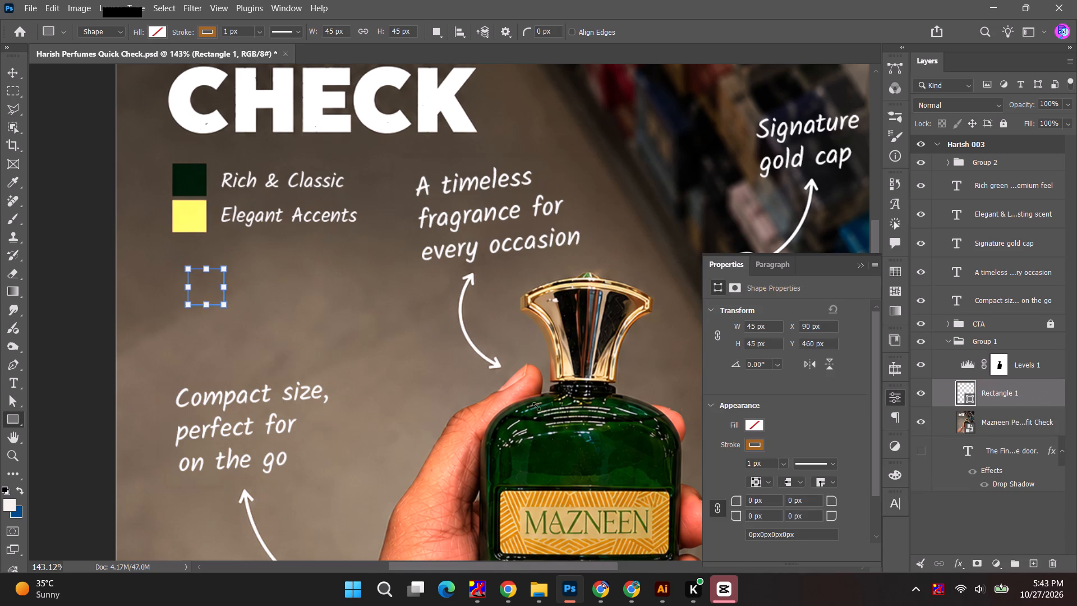
Fill the new 45 px square with dark green #003009 sampled from the perfume bottle.
left_click(753, 426)
left_click(894, 327)
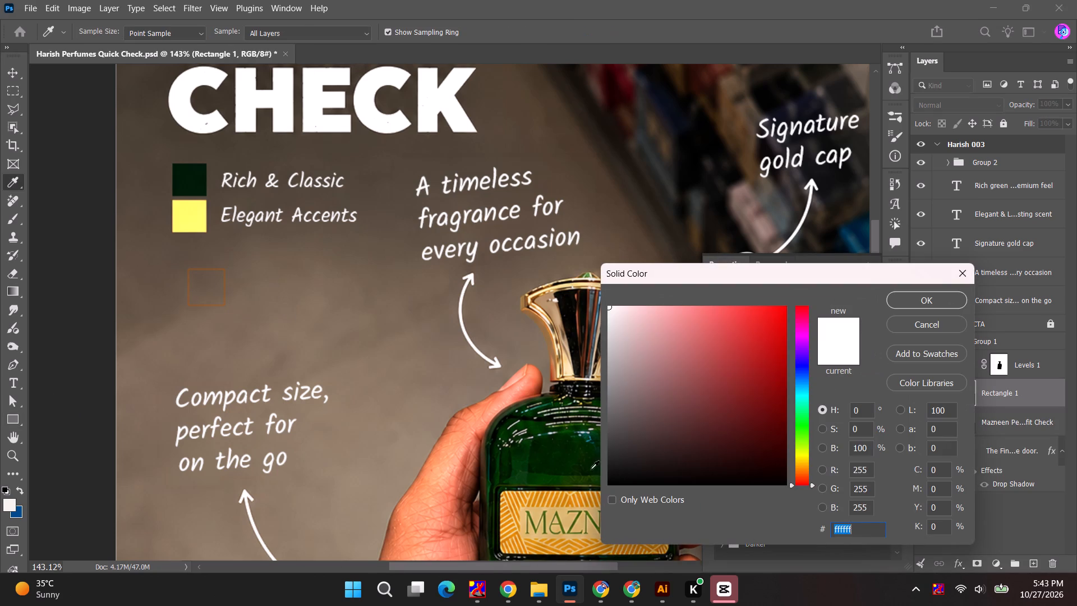
left_click(522, 469)
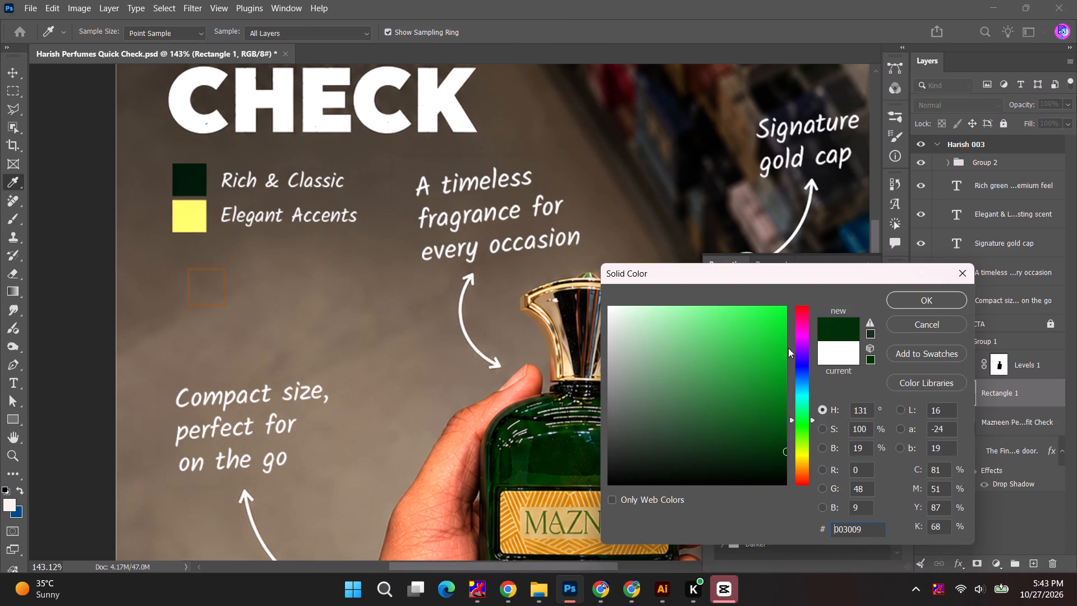
left_click(908, 300)
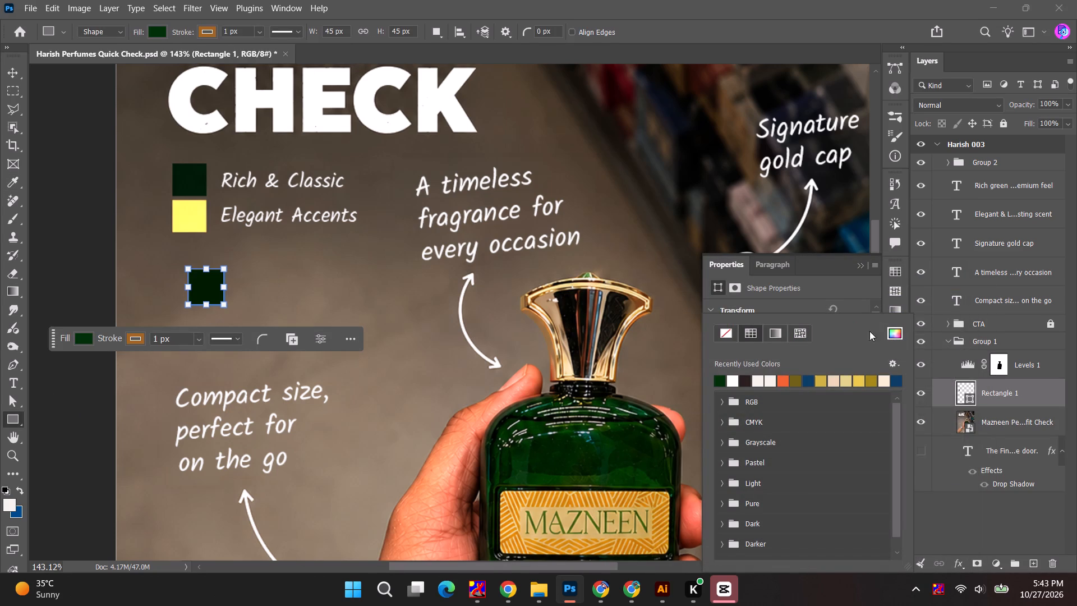
Move the green square's layer above Group 2 and place the square over the original swatch beside Rich & Classic.
left_click_drag(1027, 388, 1033, 148)
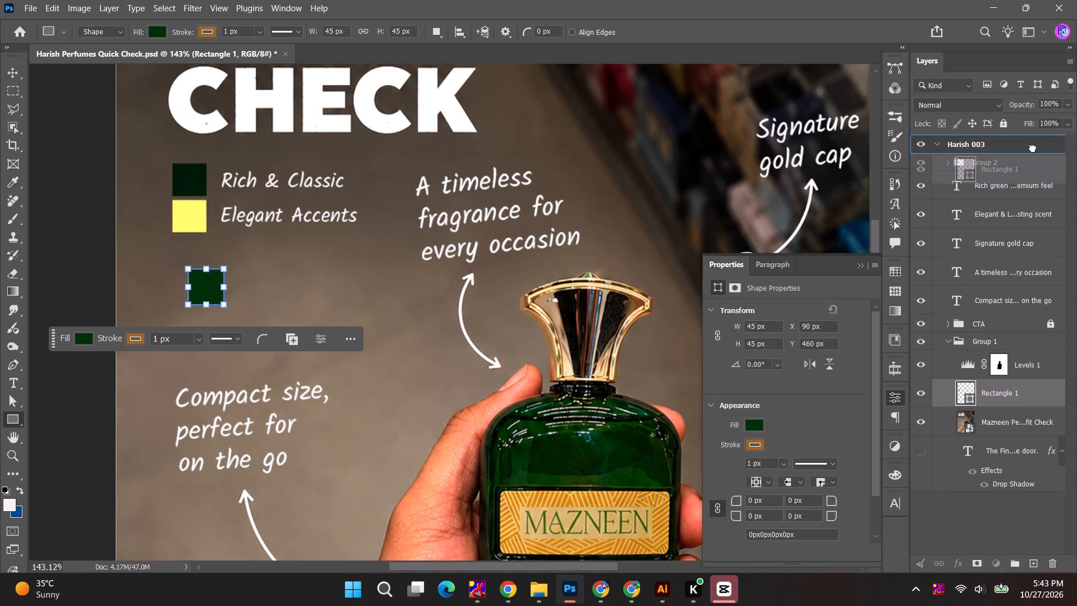
left_click_drag(1033, 148, 1029, 155)
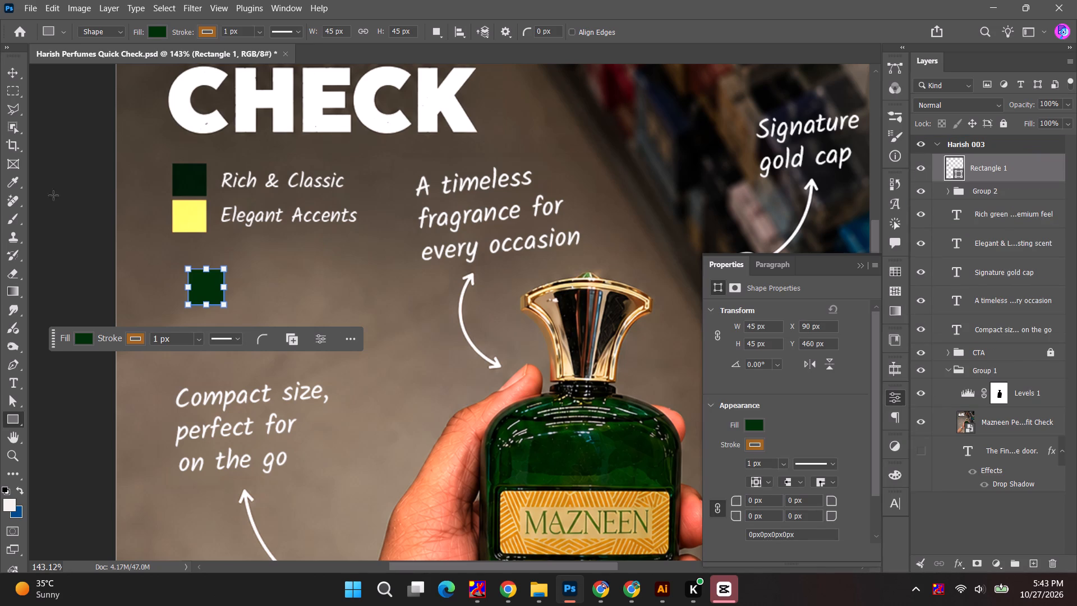
left_click(13, 68)
left_click(42, 144)
scroll(195, 305, "up", 5, "alt")
key("space")
left_click_drag(206, 288, 237, 428)
scroll(237, 428, "up", 4, "alt")
left_click_drag(247, 434, 203, 183)
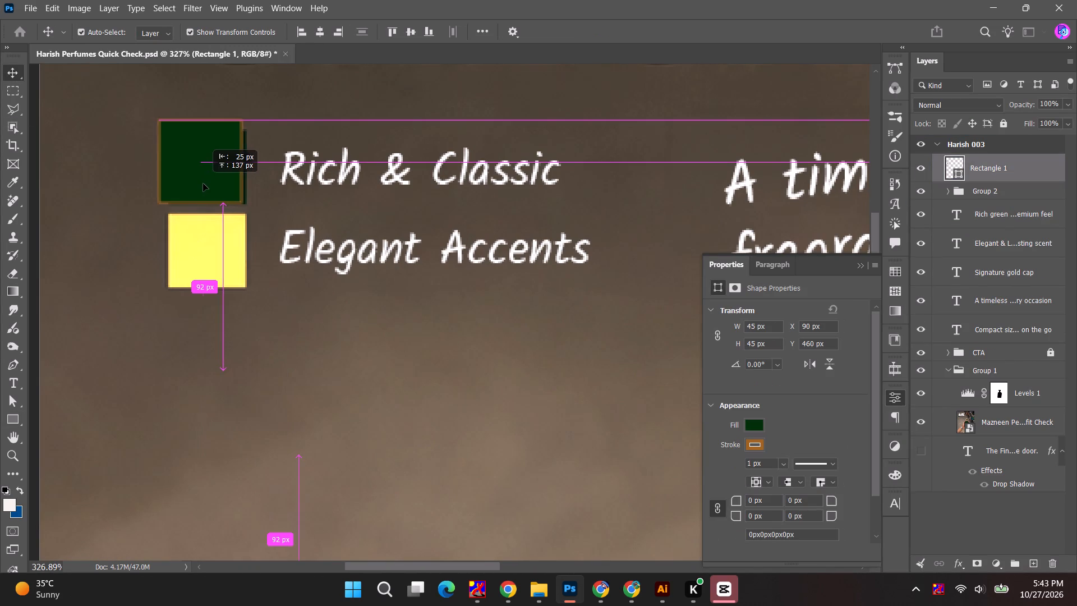
left_click_drag(203, 183, 208, 184)
Remove the stroke from the green square.
left_click(752, 441)
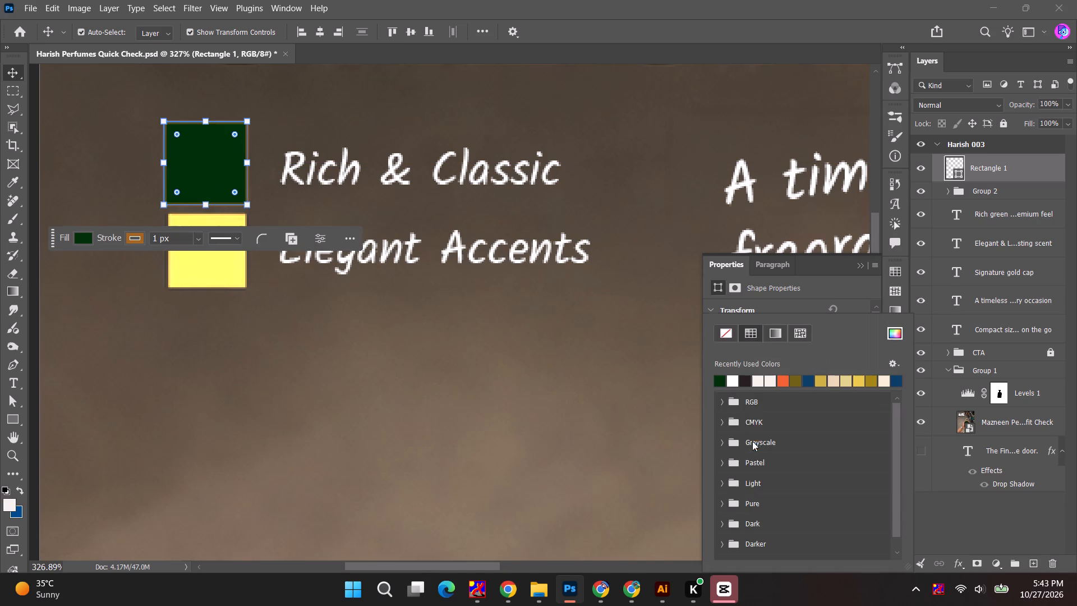
left_click(728, 327)
Duplicate the green square and place the copy directly below the original yellow swatch, left-aligned with the first square.
left_click(204, 167)
left_click_drag(212, 156, 213, 237, "alt")
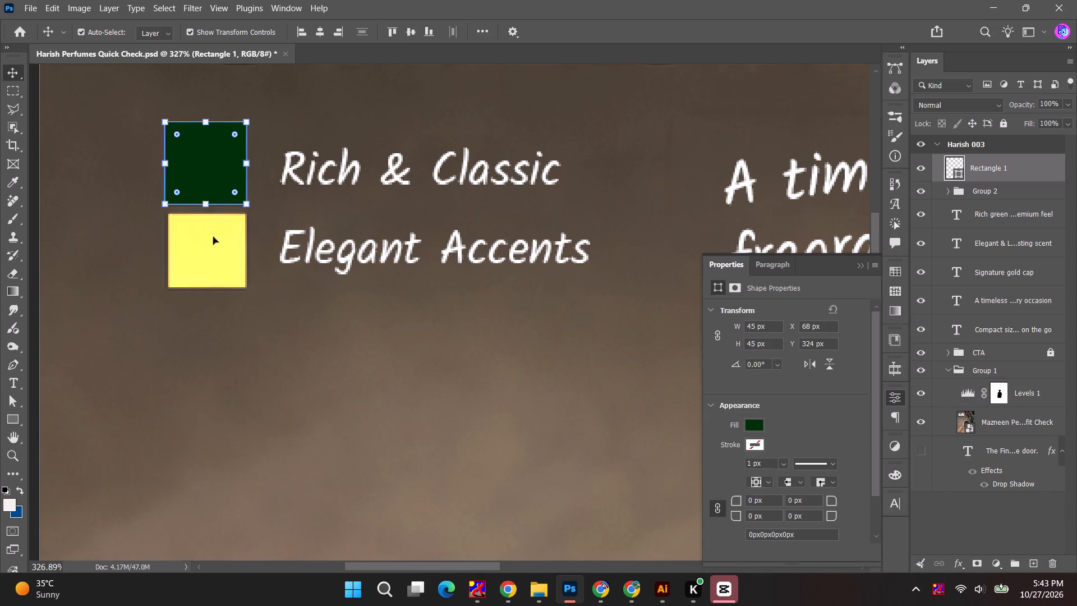
left_click_drag(213, 237, 214, 245, "alt")
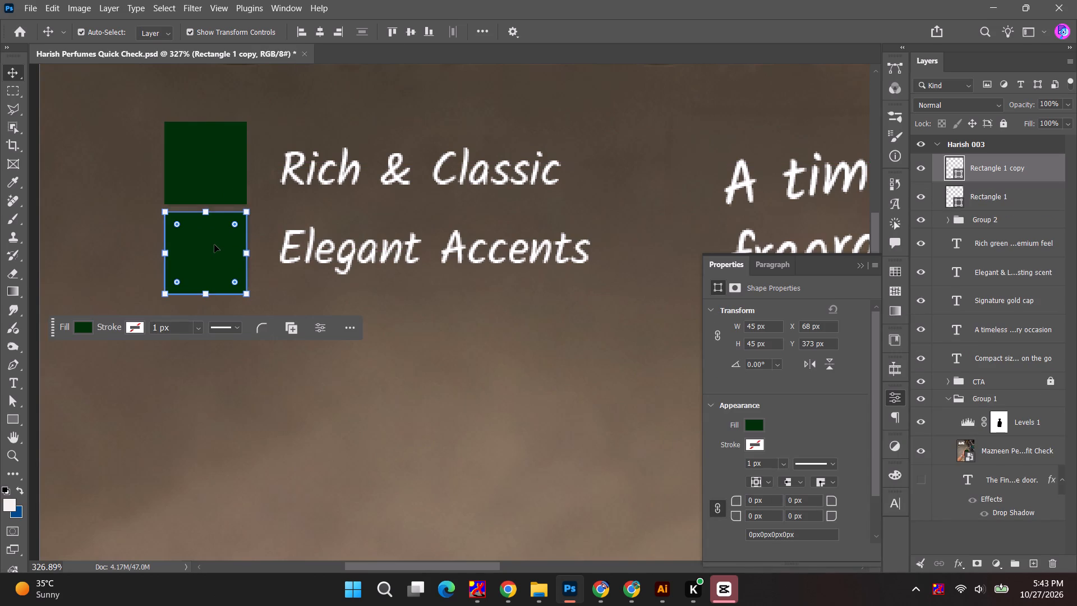
left_click_drag(214, 249, 216, 329)
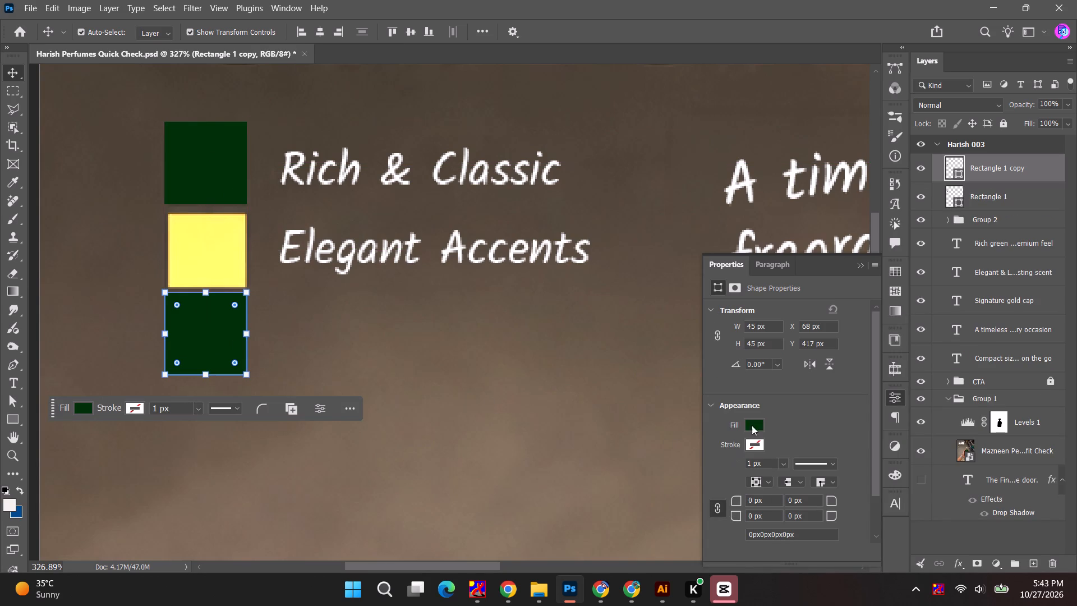
Fill the copied square with yellow #ffff6c sampled from the original swatch and place it over that swatch beside Elegant Accents.
left_click(752, 425)
left_click(896, 337)
left_click(206, 260)
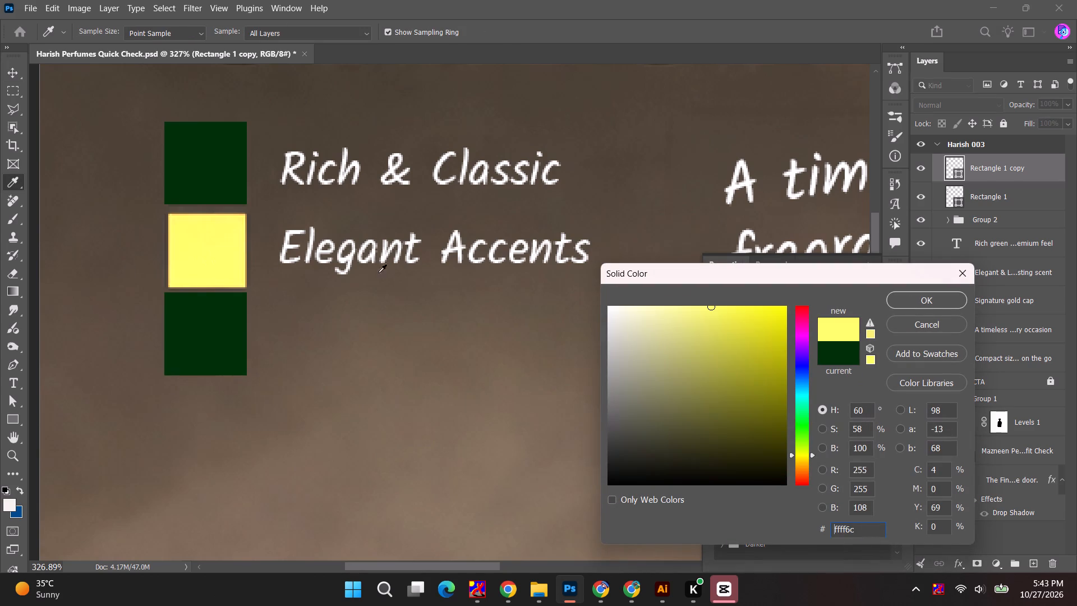
left_click(955, 298)
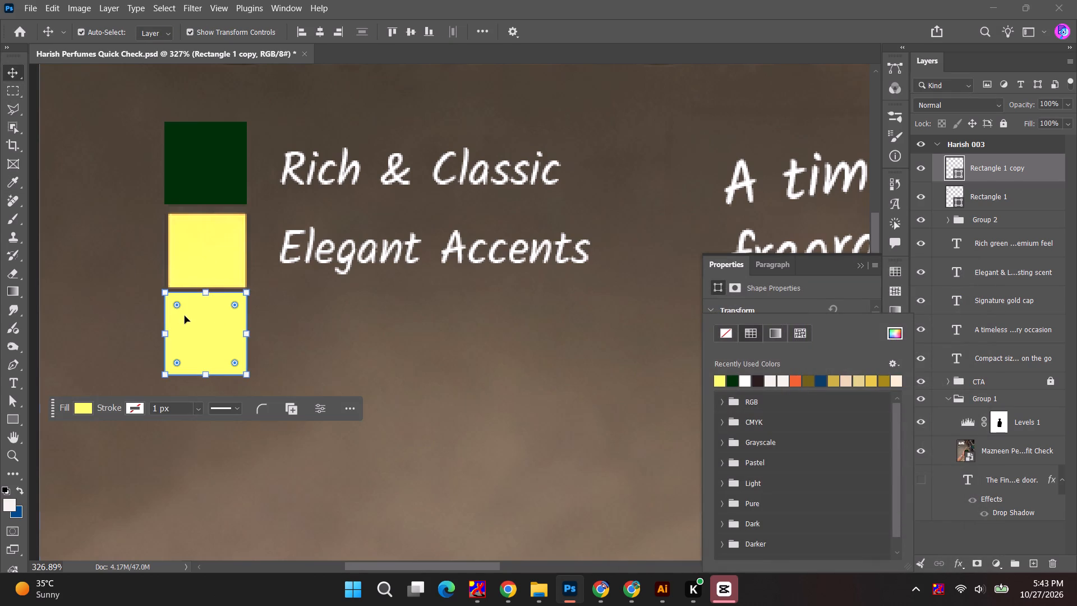
left_click_drag(191, 321, 195, 239)
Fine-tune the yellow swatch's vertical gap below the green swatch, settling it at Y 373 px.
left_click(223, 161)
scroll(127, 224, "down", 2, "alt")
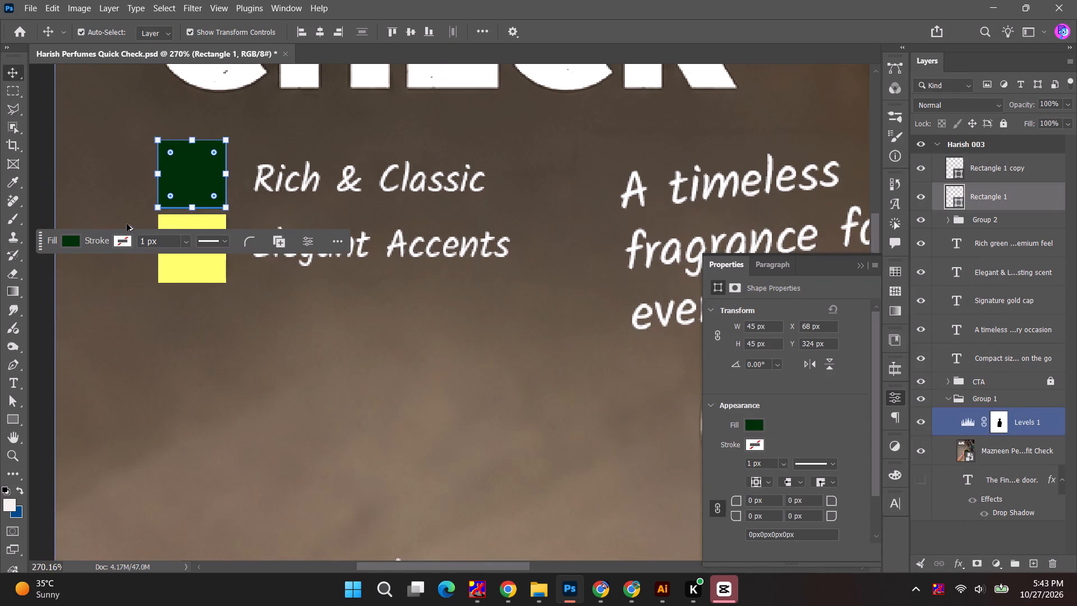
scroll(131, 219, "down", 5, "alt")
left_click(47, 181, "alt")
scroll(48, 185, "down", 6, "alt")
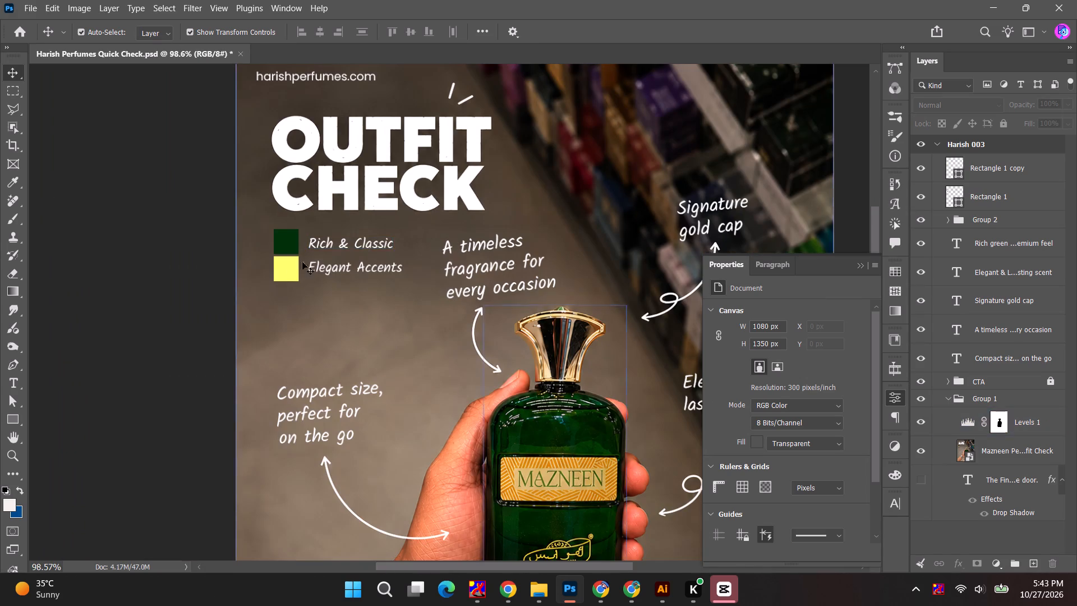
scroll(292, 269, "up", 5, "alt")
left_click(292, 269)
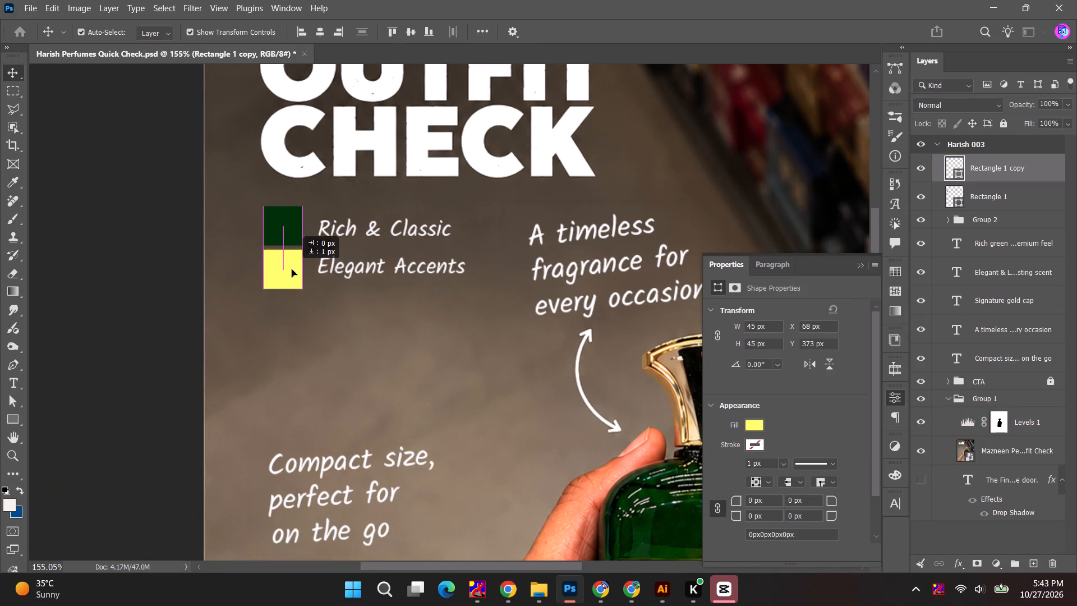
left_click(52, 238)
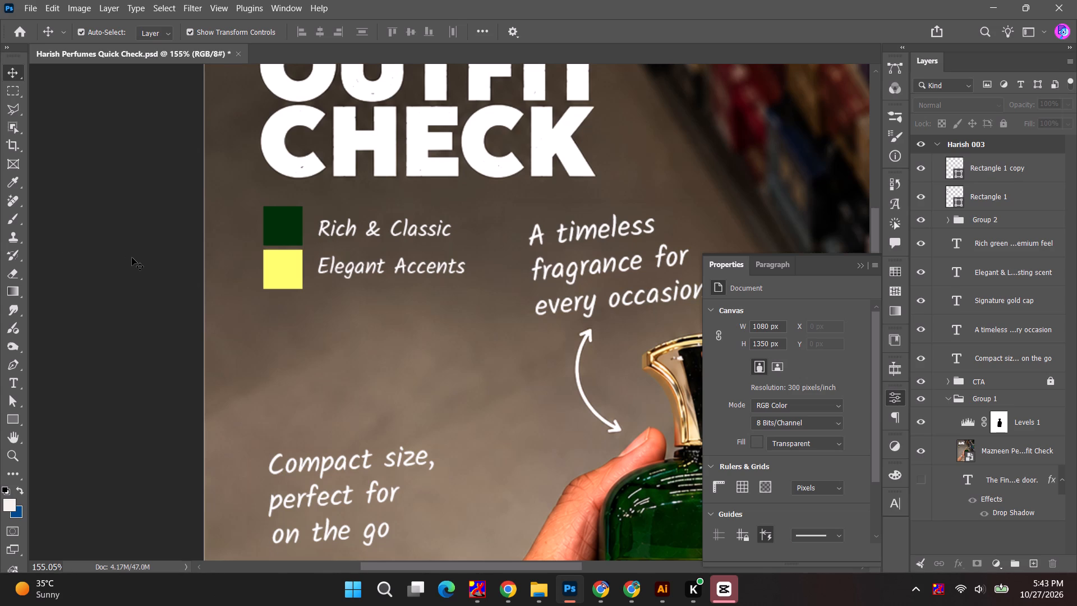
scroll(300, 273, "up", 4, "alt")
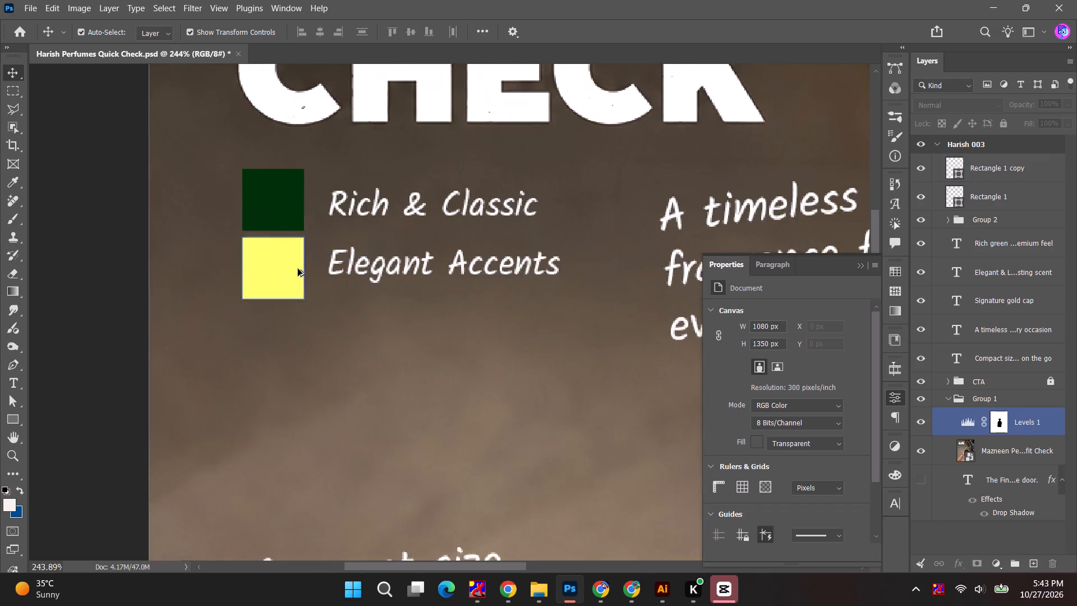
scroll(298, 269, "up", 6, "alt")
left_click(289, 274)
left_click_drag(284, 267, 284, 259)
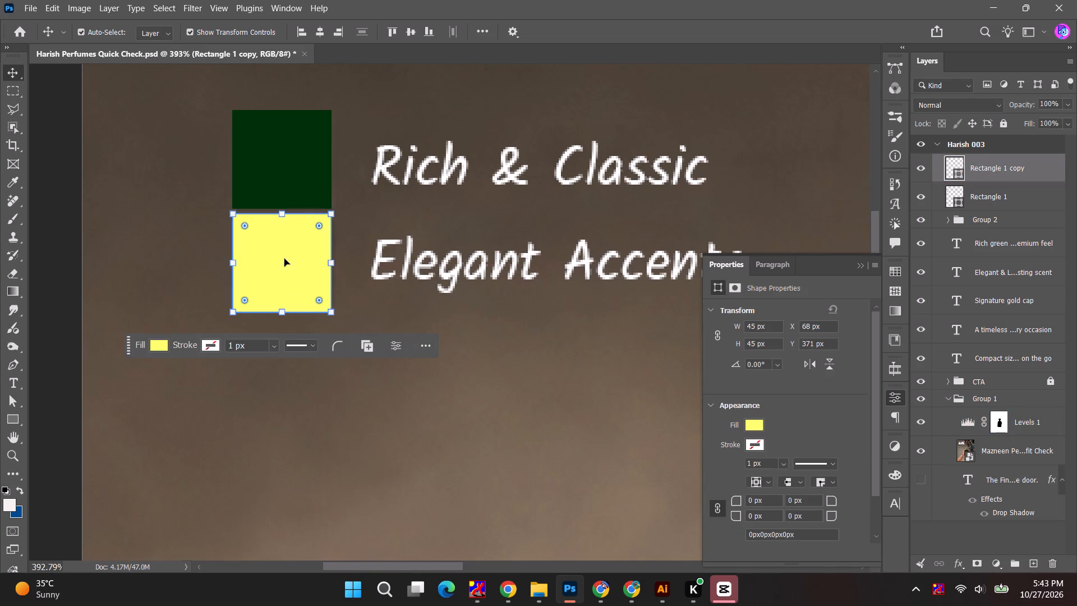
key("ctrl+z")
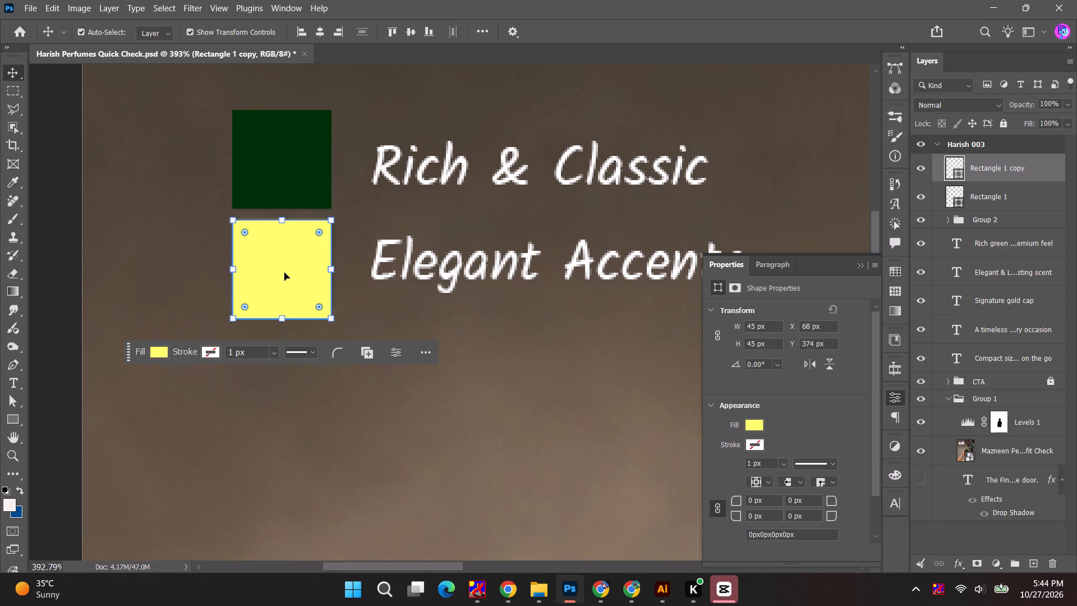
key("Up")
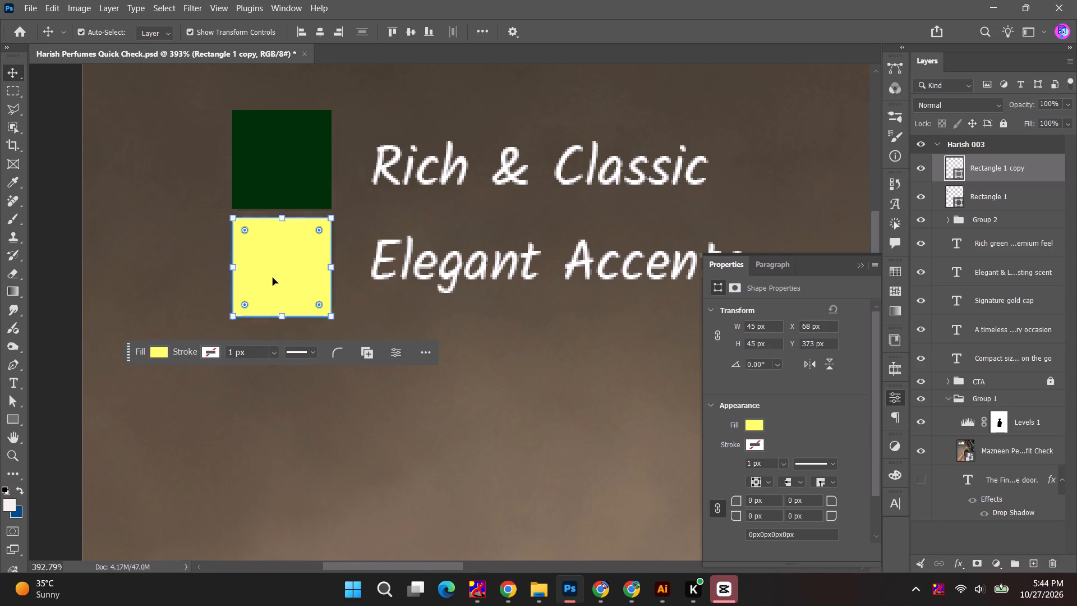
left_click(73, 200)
Change the font of the Rich & Classic and Elegant Accents legend texts to Poppins Medium.
scroll(90, 235, "down", 2, "alt")
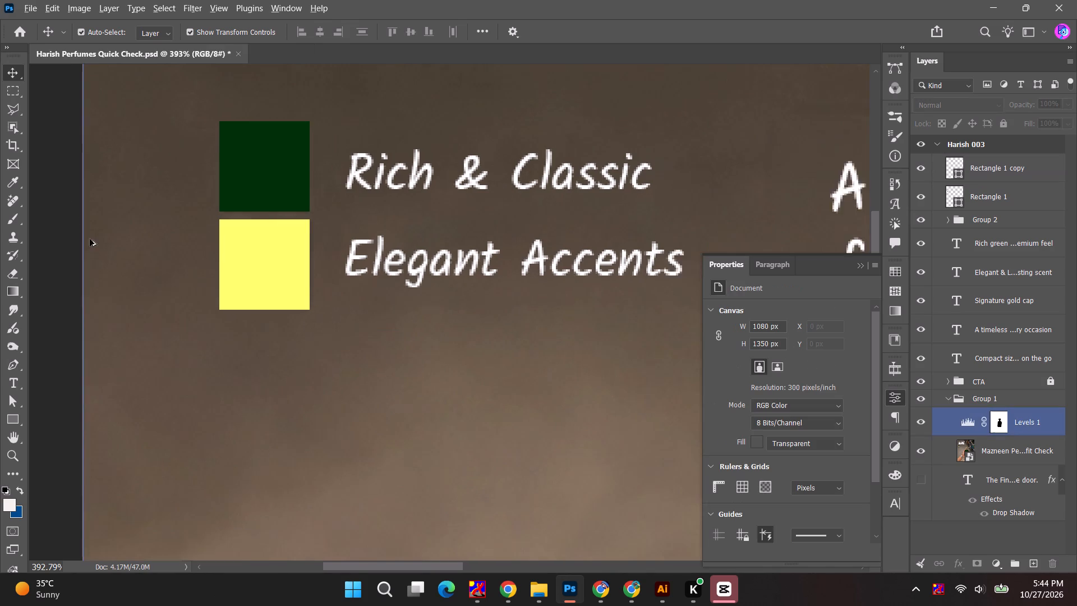
scroll(90, 239, "down", 8, "alt")
left_click(304, 263)
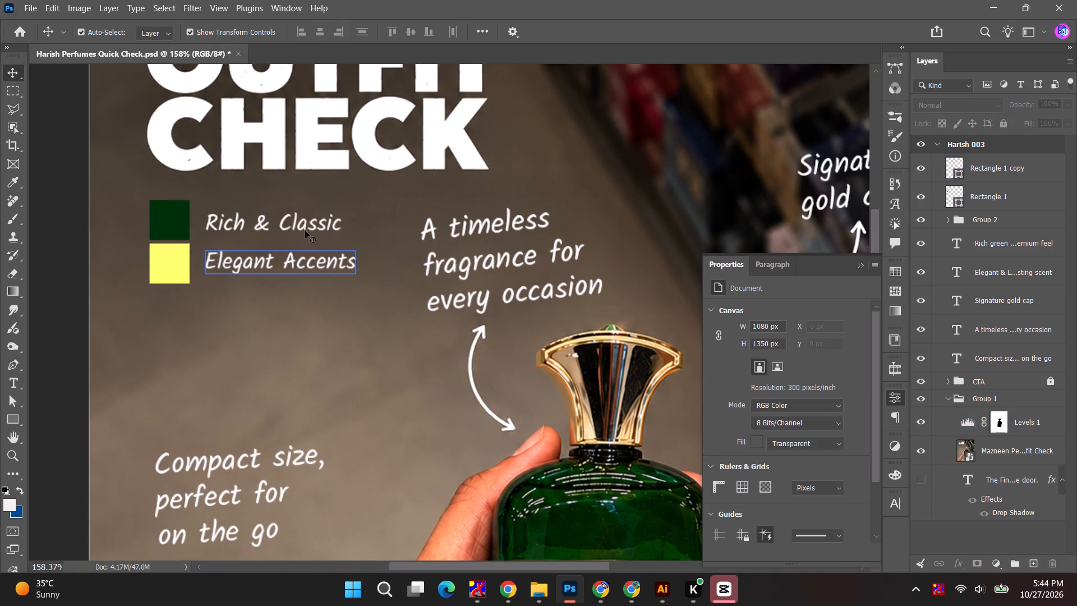
left_click(308, 224, "shift")
left_click(755, 347)
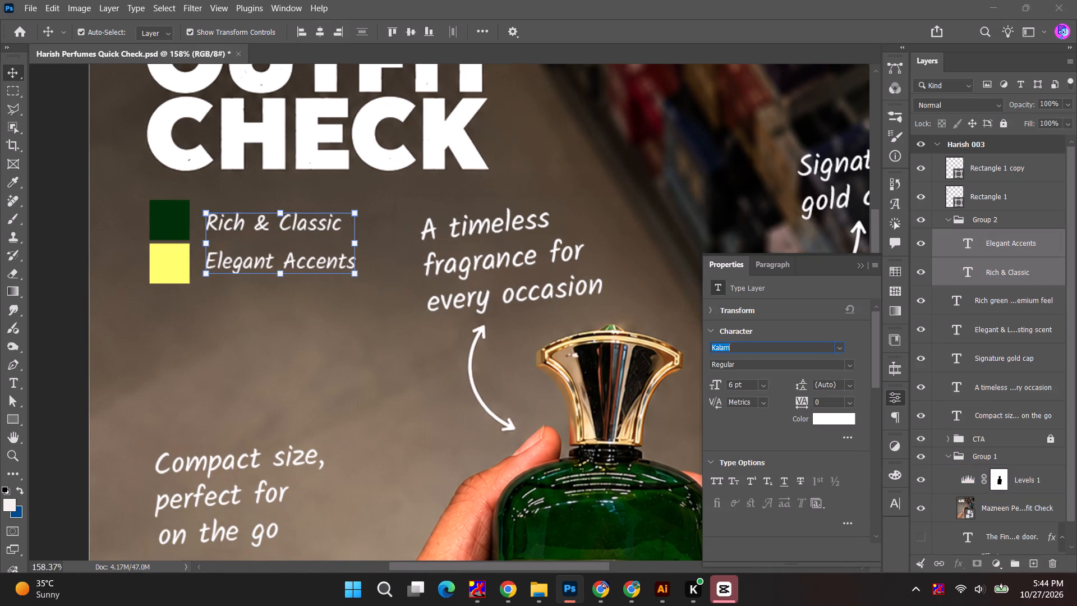
type("popp")
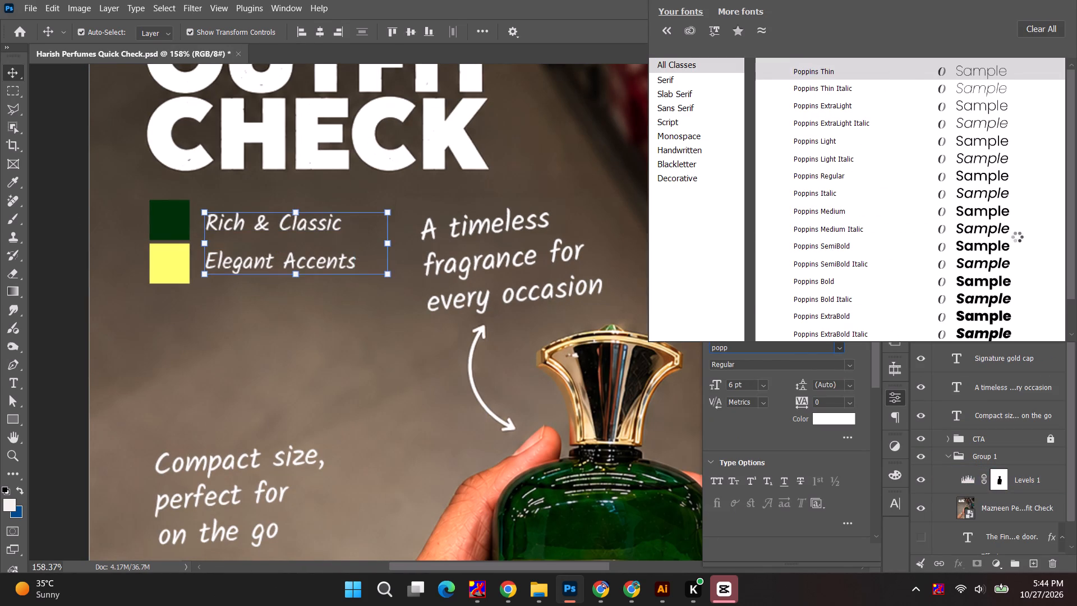
left_click(863, 213)
left_click(711, 388)
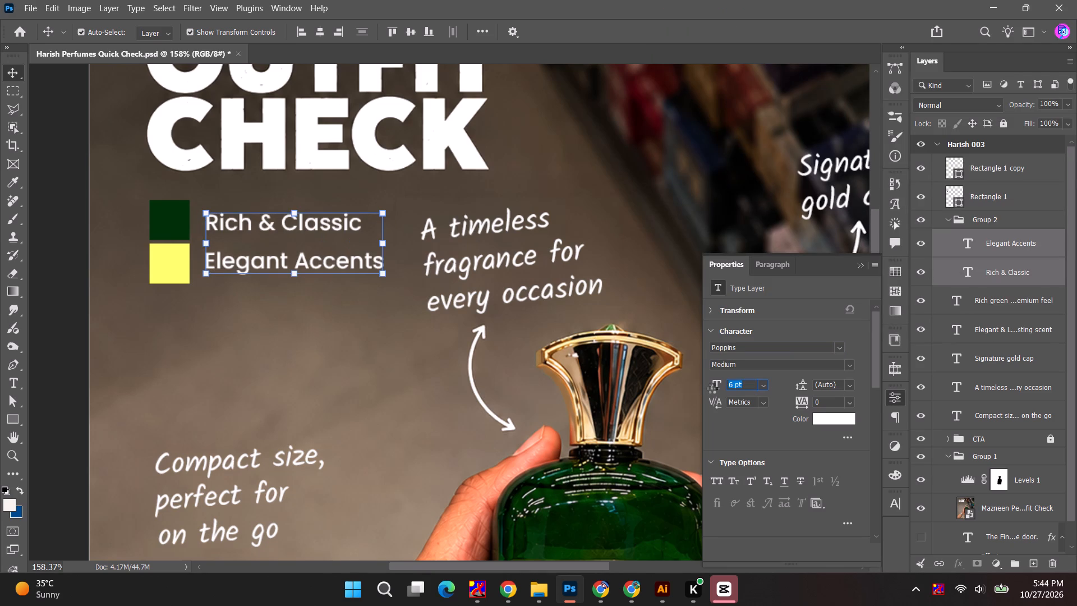
left_click(16, 67)
left_click(55, 138)
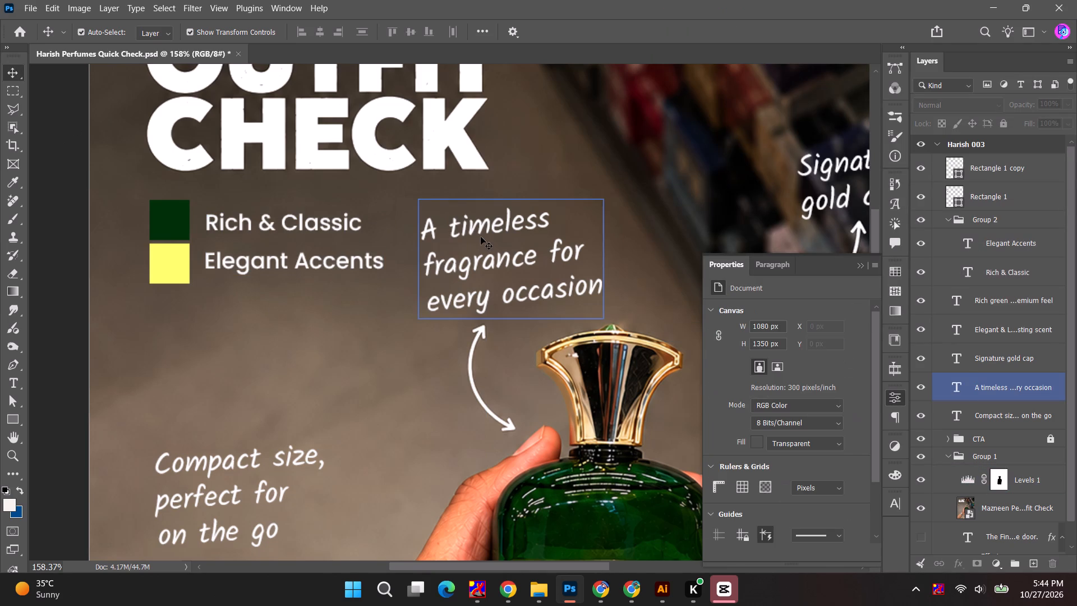
Select all five handwritten Kalam callouts around the bottle and set their font size to 7 pt.
left_click_drag(481, 237, 481, 232)
scroll(482, 233, "down", 13, "alt")
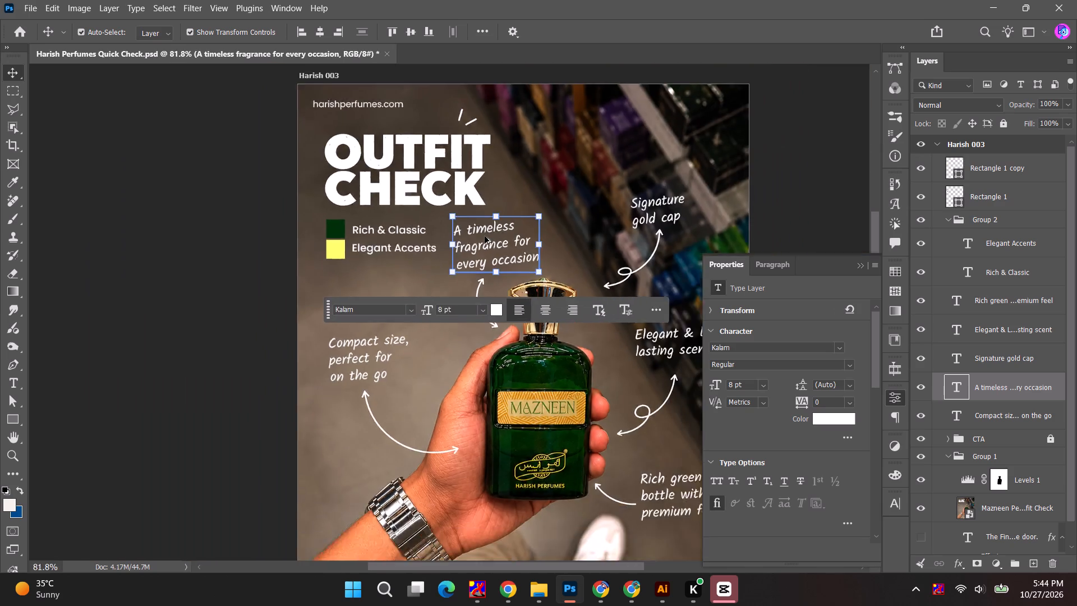
left_click(263, 291)
left_click(515, 245)
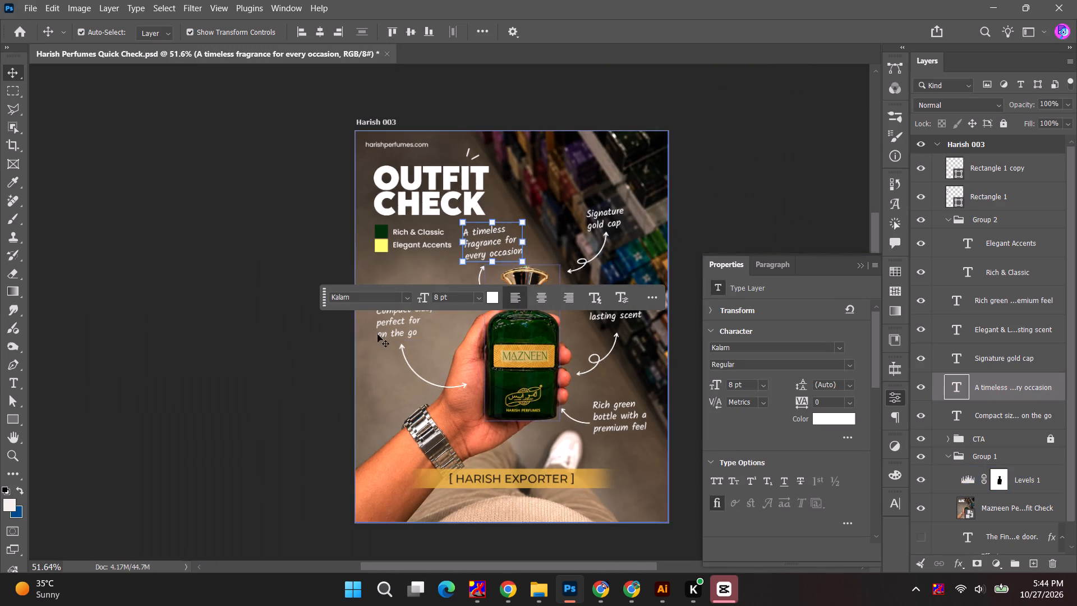
left_click(384, 326, "shift")
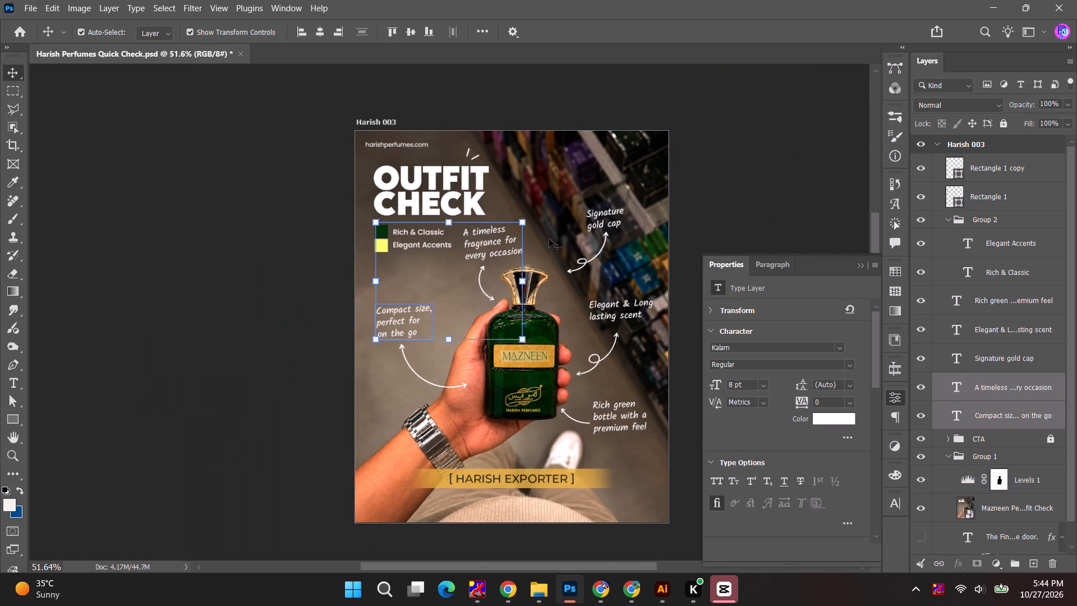
left_click(605, 223, "shift")
left_click(609, 315, "shift")
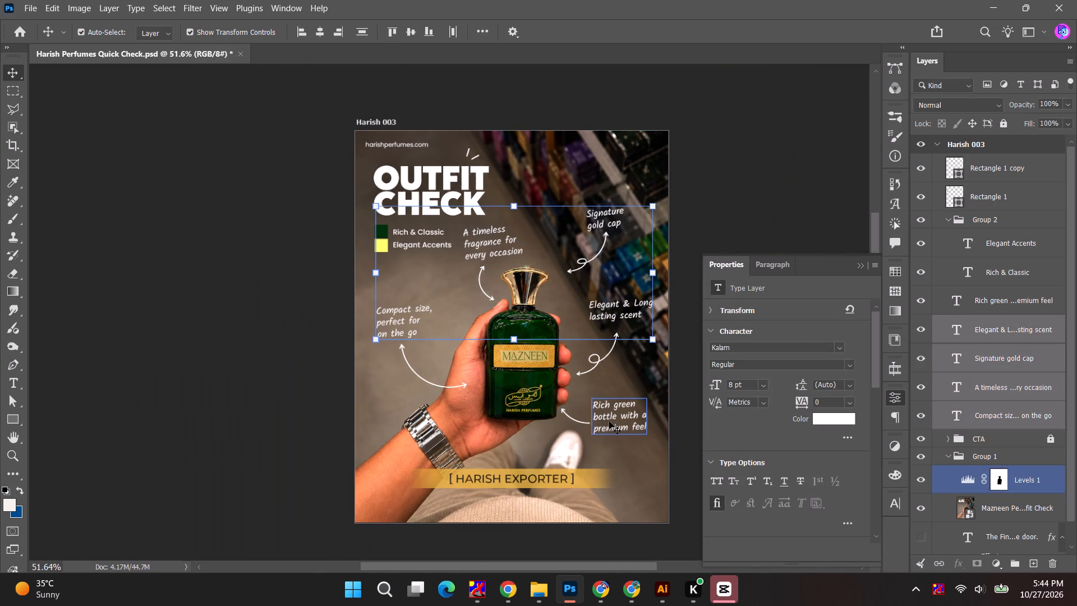
left_click(609, 421, "shift")
left_click(741, 383)
scroll(741, 383, "down", 1)
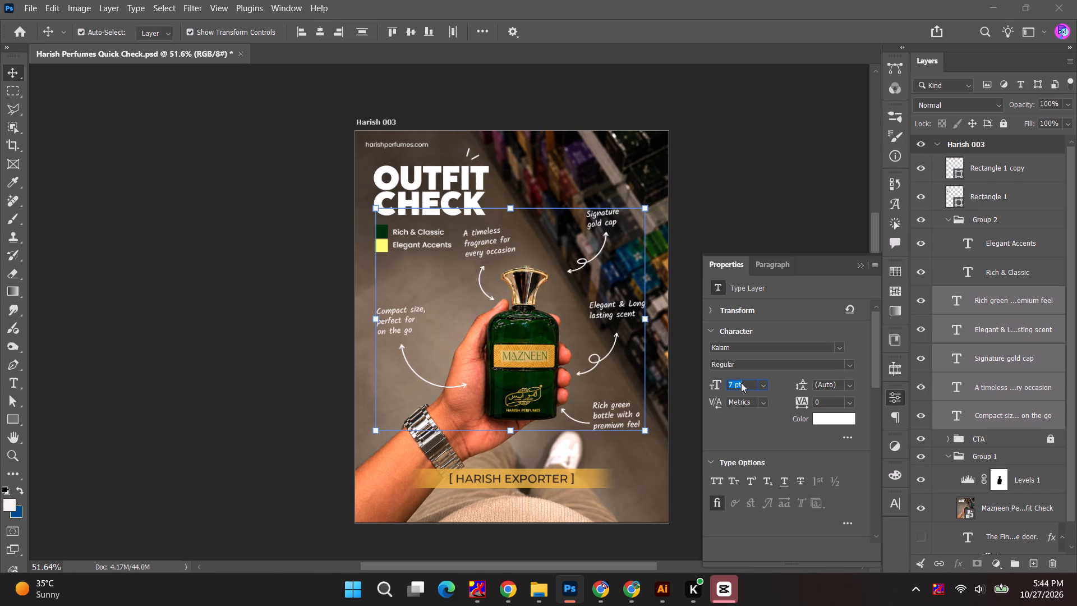
left_click(282, 218)
Reposition the "A timeless fragrance for every occasion" and "Compact size, perfect for on the go" callouts slightly closer to their arrows.
scroll(439, 260, "up", 6, "alt")
left_click_drag(506, 239, 506, 246)
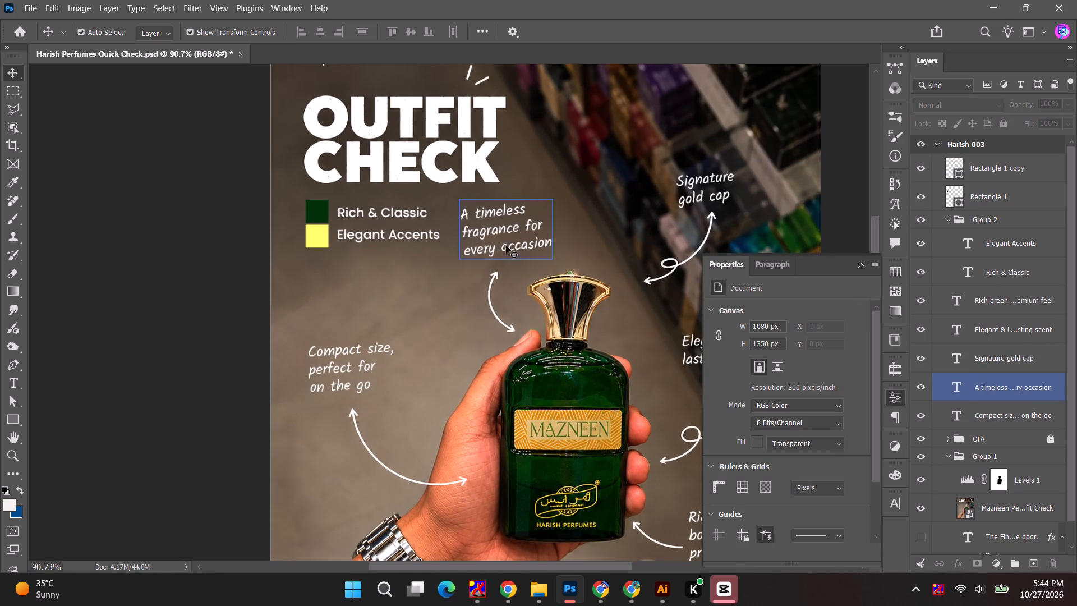
left_click_drag(506, 246, 509, 245)
left_click_drag(348, 369, 353, 374)
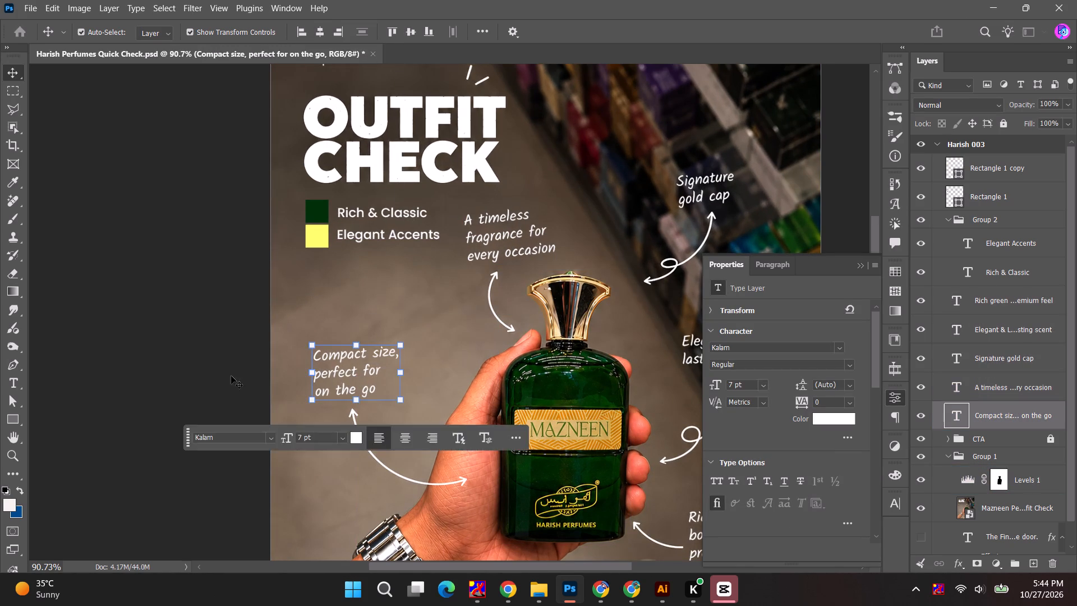
left_click(229, 370)
Reposition the "Signature gold cap", "Elegant & Long lasting scent" and "Rich green bottle with a premium feel" callouts beside their arrows.
scroll(229, 370, "down", 4, "alt")
key("space")
left_click_drag(231, 357, 98, 314)
left_click_drag(519, 159, 529, 158)
left_click_drag(533, 286, 536, 303)
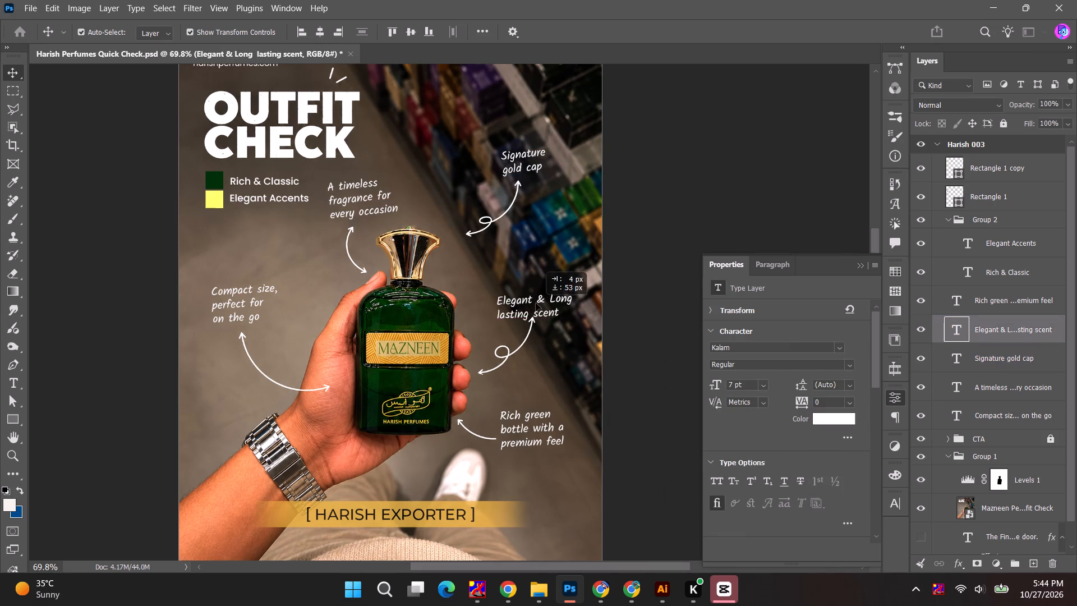
left_click_drag(536, 303, 536, 299)
left_click_drag(530, 419, 530, 428)
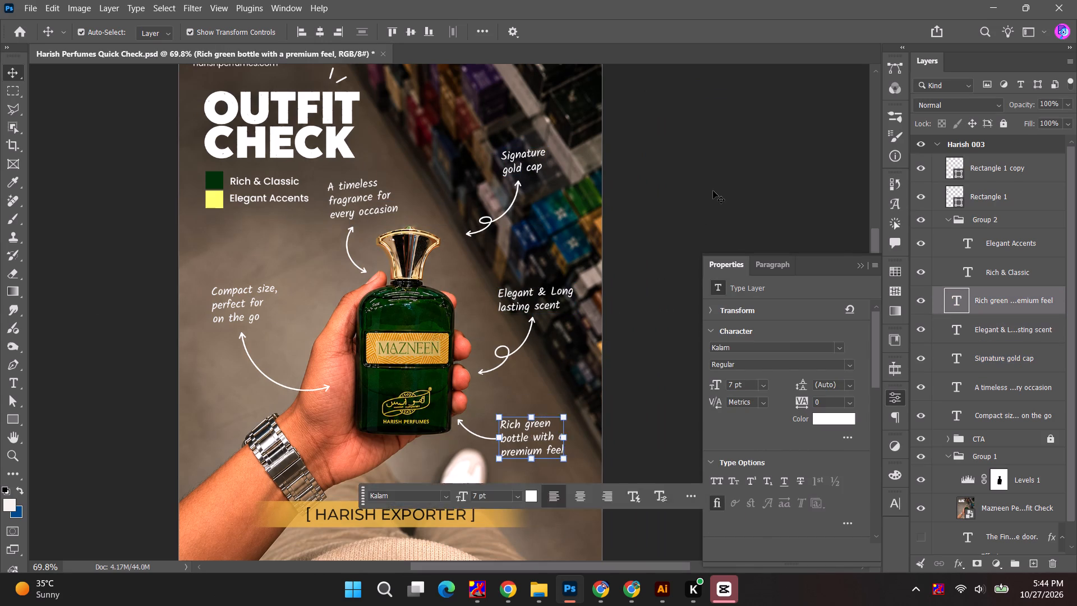
Quick-export the Harish 003 artboard as a PNG.
left_click(713, 191)
scroll(711, 192, "down", 5, "alt")
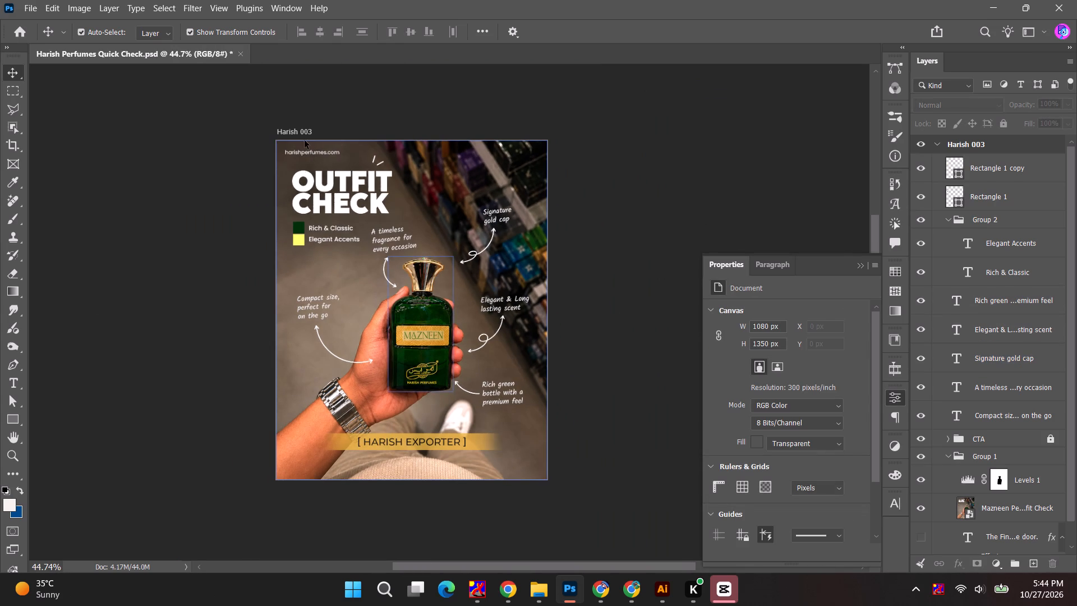
left_click(303, 134)
right_click(967, 139)
left_click(972, 218)
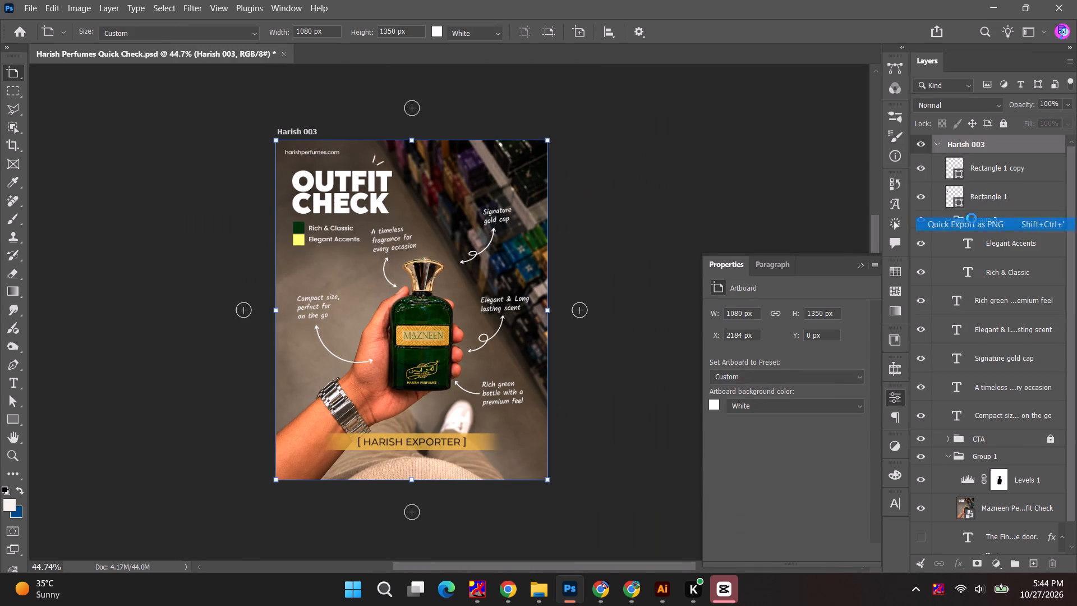
key("alt+Tab")
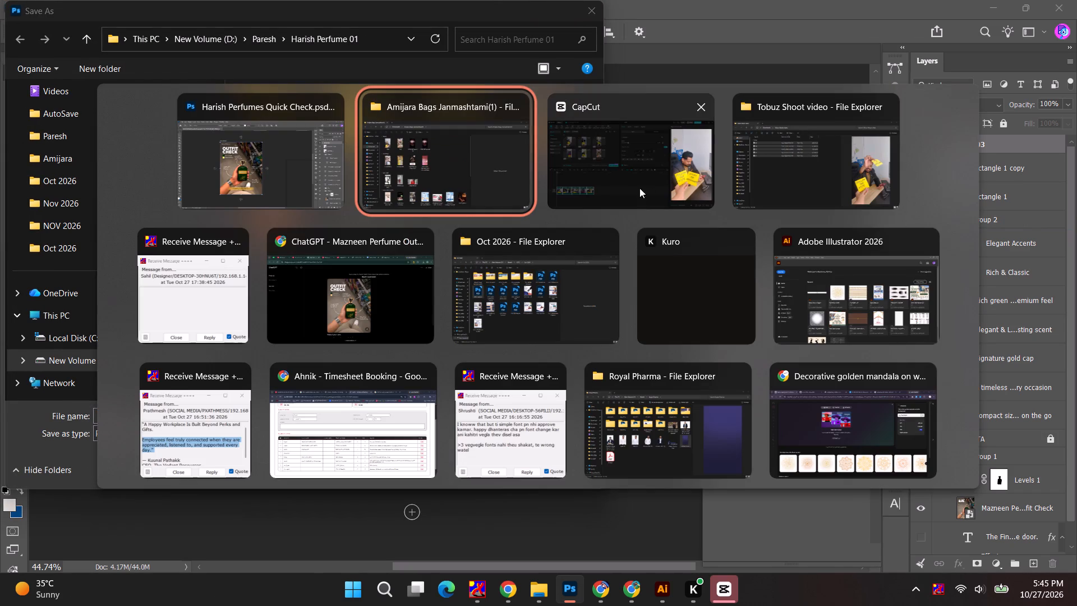
left_click(472, 179, "alt")
left_click(195, 155)
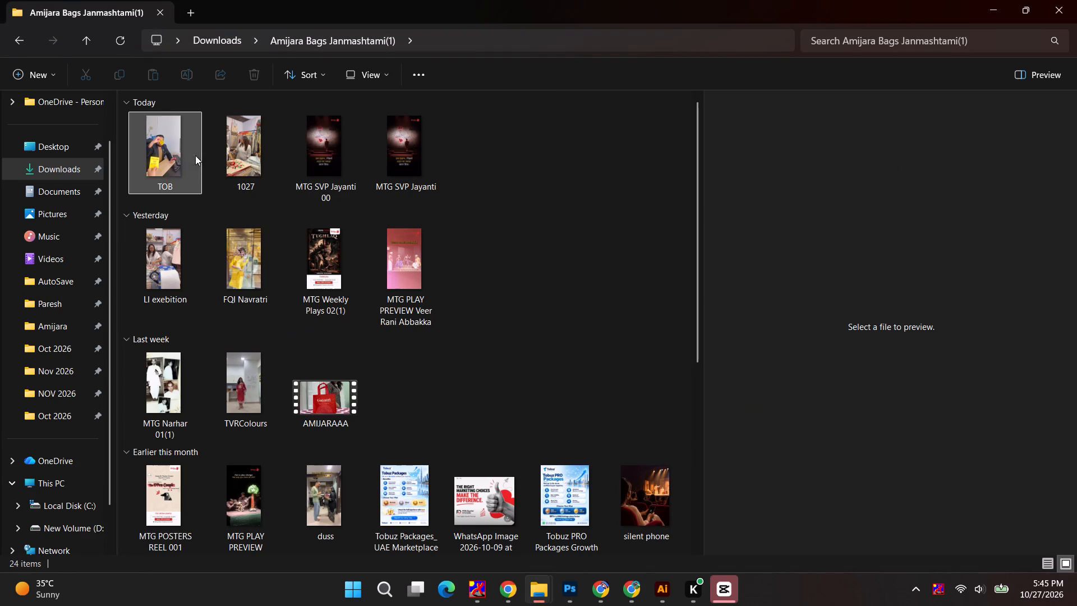
double_click(945, 584)
left_click_drag(140, 147, 500, 290)
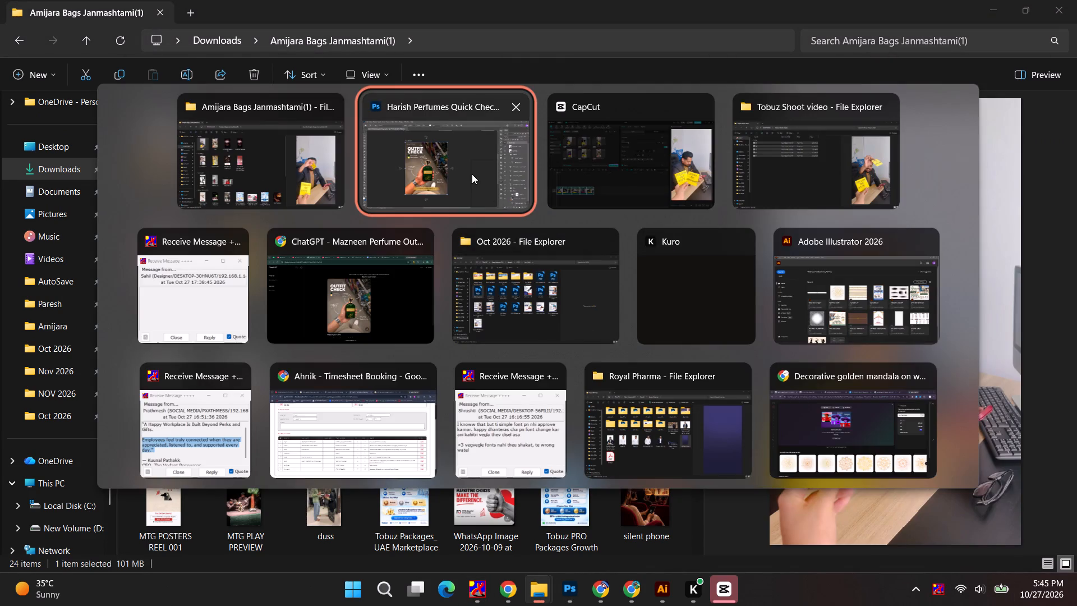
left_click(472, 174, "alt")
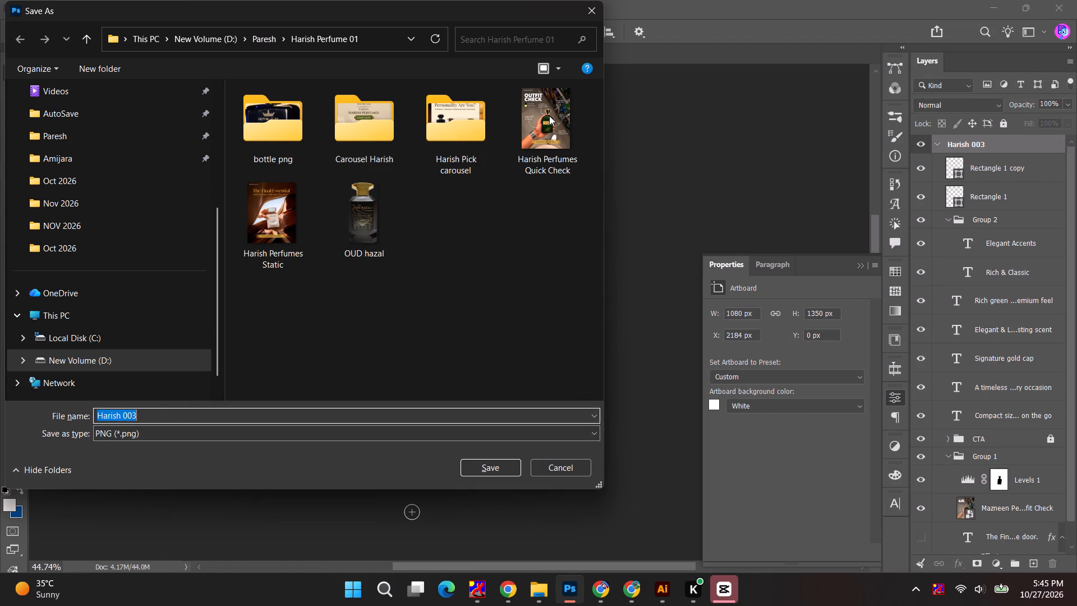
left_click(551, 114)
left_click(493, 469)
left_click(570, 288)
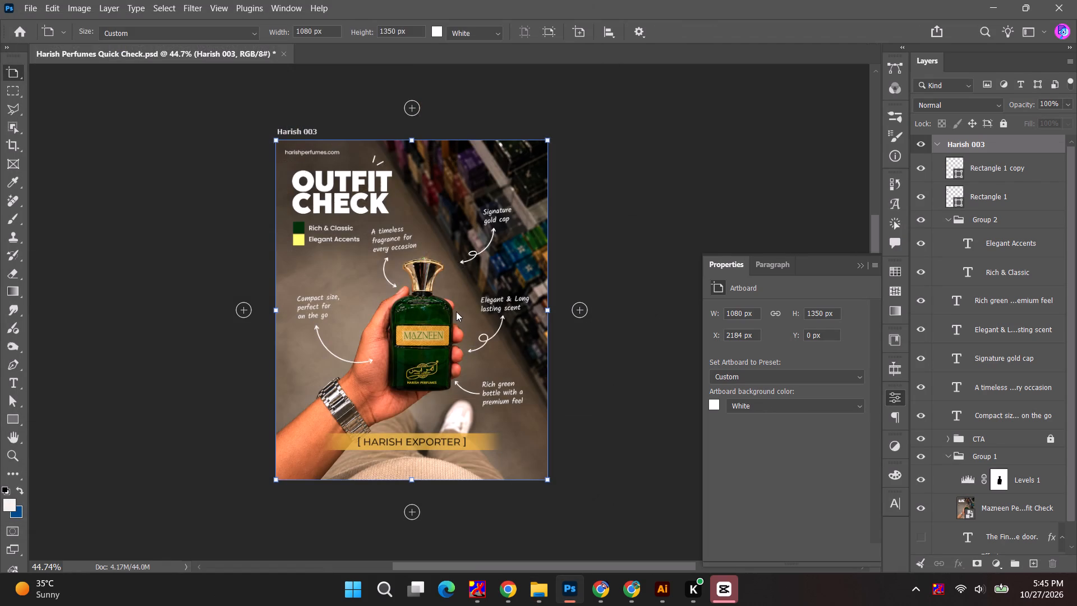
Examine the bottle, its edges and the surrounding callouts and arrows up close.
scroll(440, 282, "up", 3, "alt")
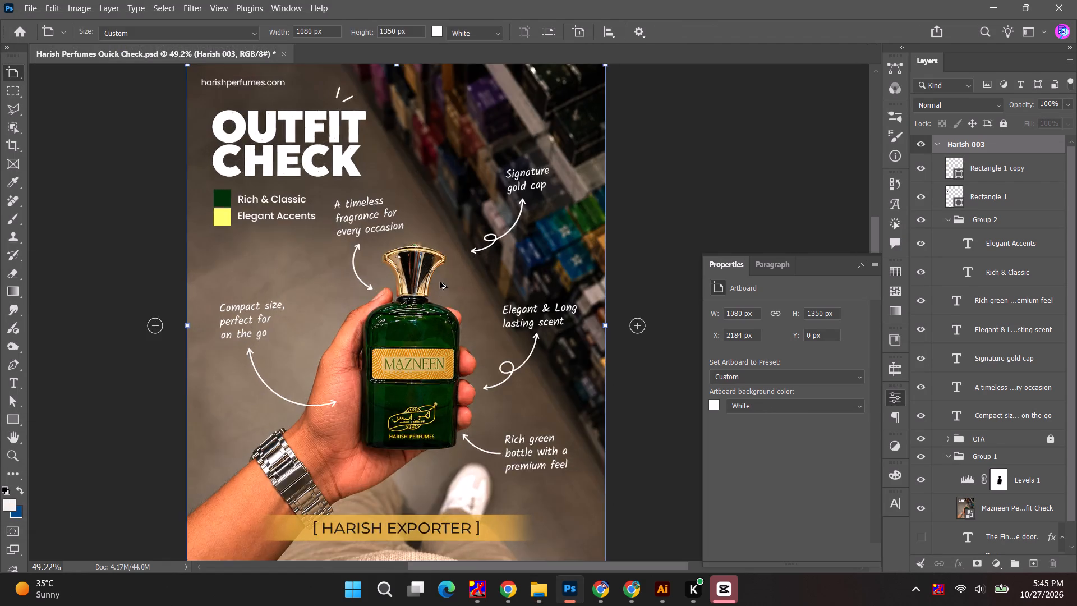
scroll(440, 282, "up", 11, "alt")
key("space")
key("space")
key("space")
key("space")
left_click_drag(369, 326, 381, 251)
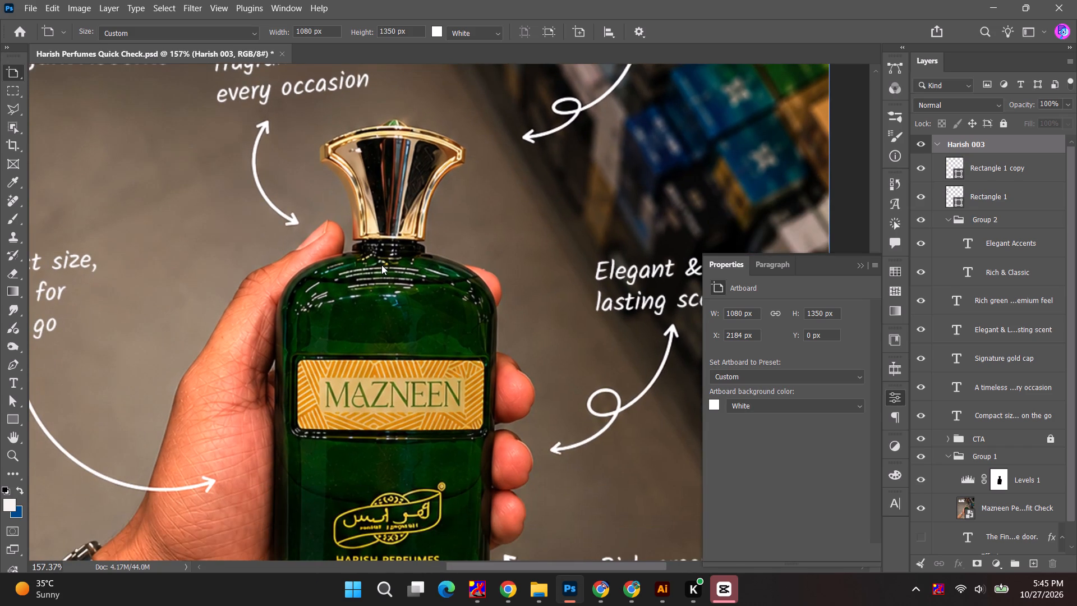
scroll(381, 265, "down", 8)
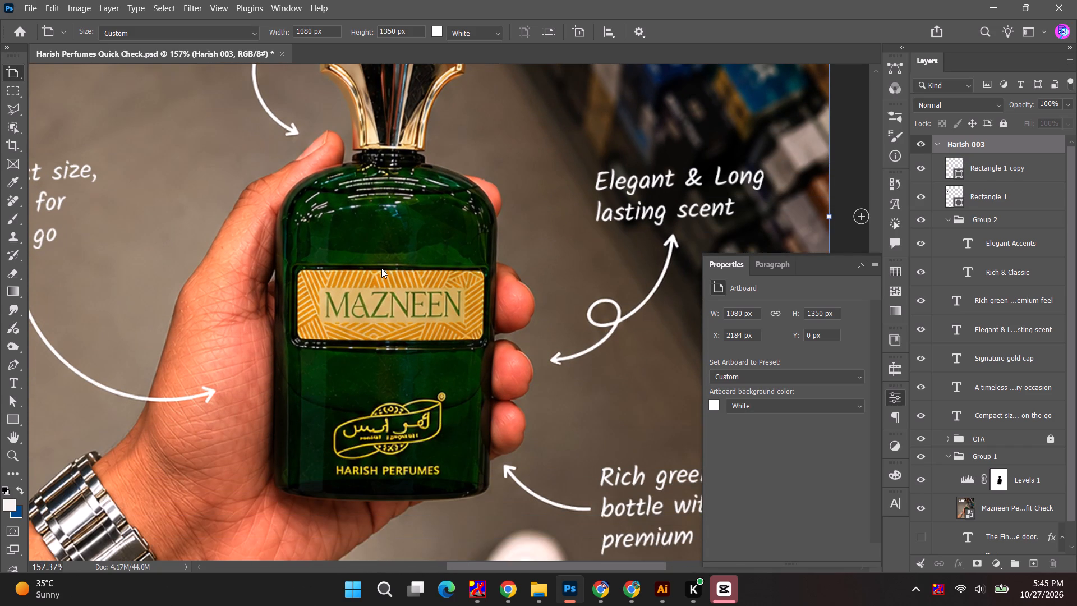
scroll(381, 268, "down", 4, "alt")
key("space")
key("space")
left_click_drag(361, 260, 359, 278)
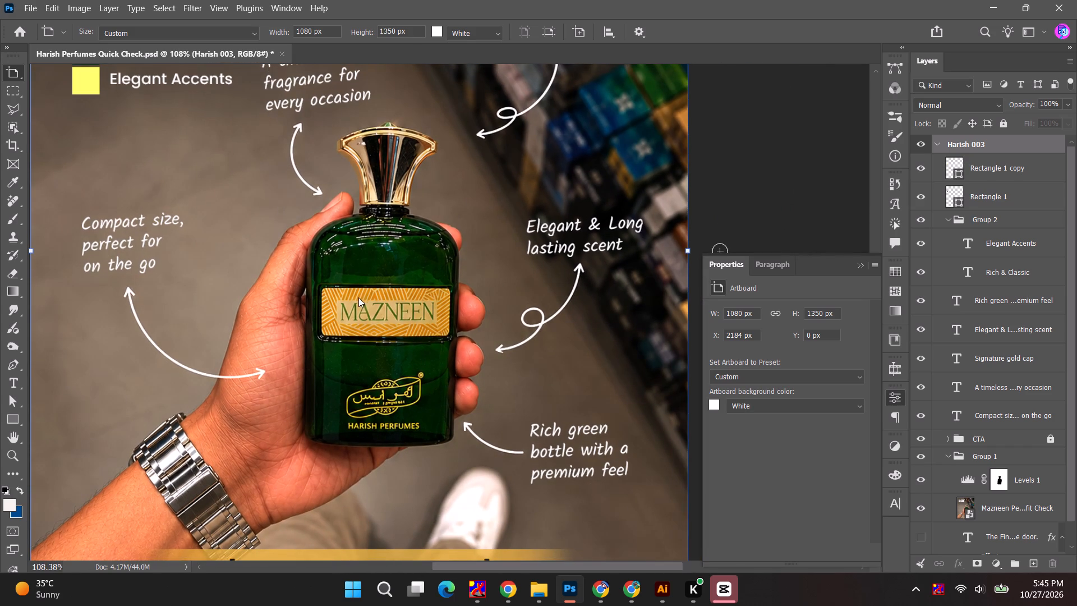
key("space")
key("space")
key("space")
key("space")
key("space")
key("space")
key("space")
key("space")
key("space")
left_click_drag(455, 228, 443, 258)
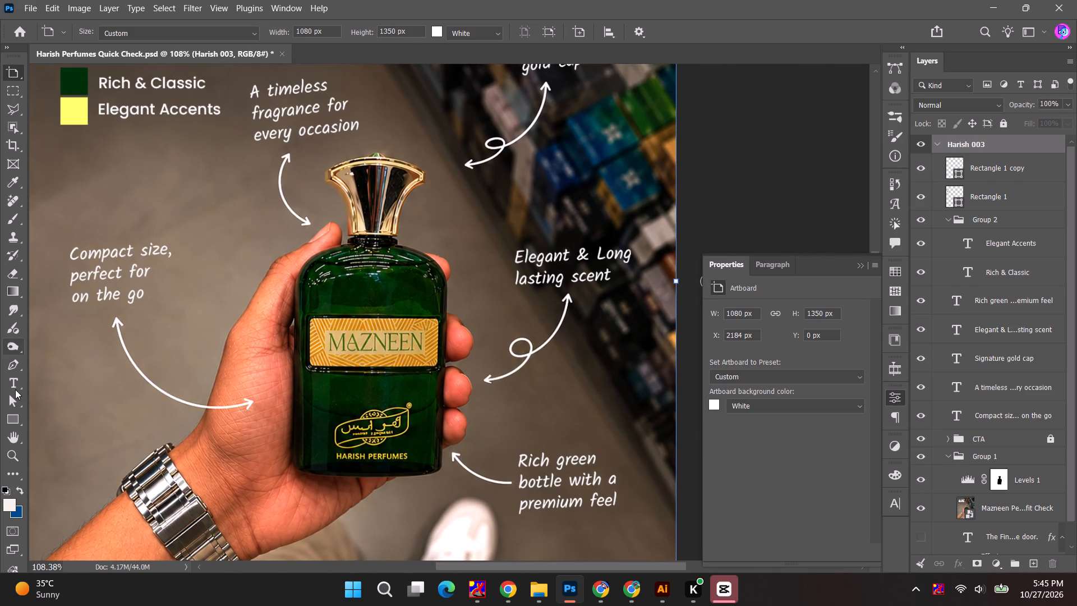
With the Pen tool, draw an unfilled, white-stroked accent line along the bottle's lower-left edge and around its corner, about 18 × 138 px.
left_click(16, 367)
scroll(328, 316, "up", 3, "alt")
key("space")
left_click_drag(292, 379, 289, 301)
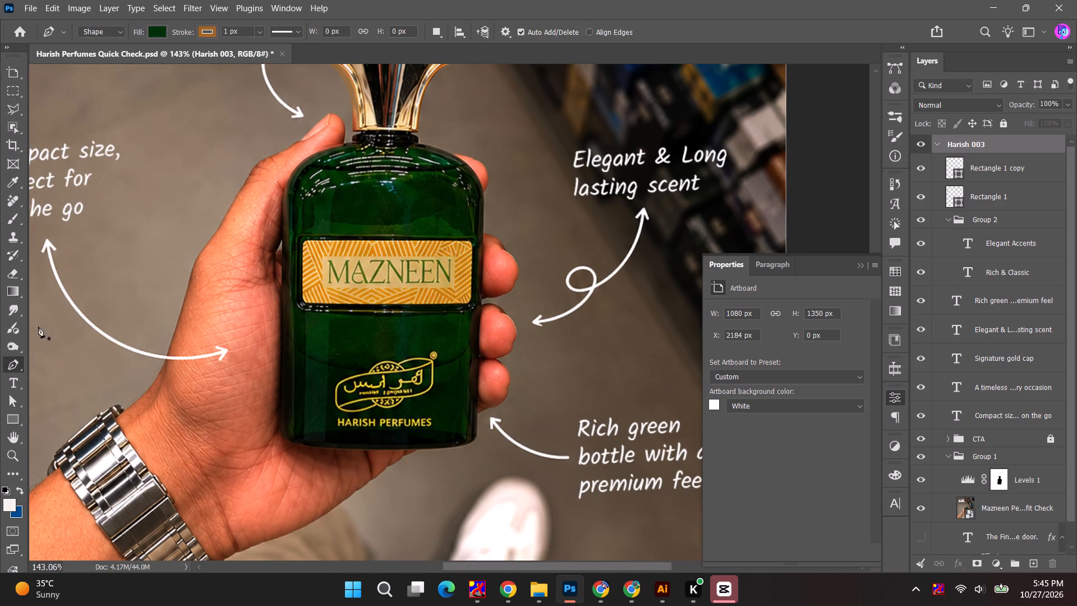
left_click(212, 34)
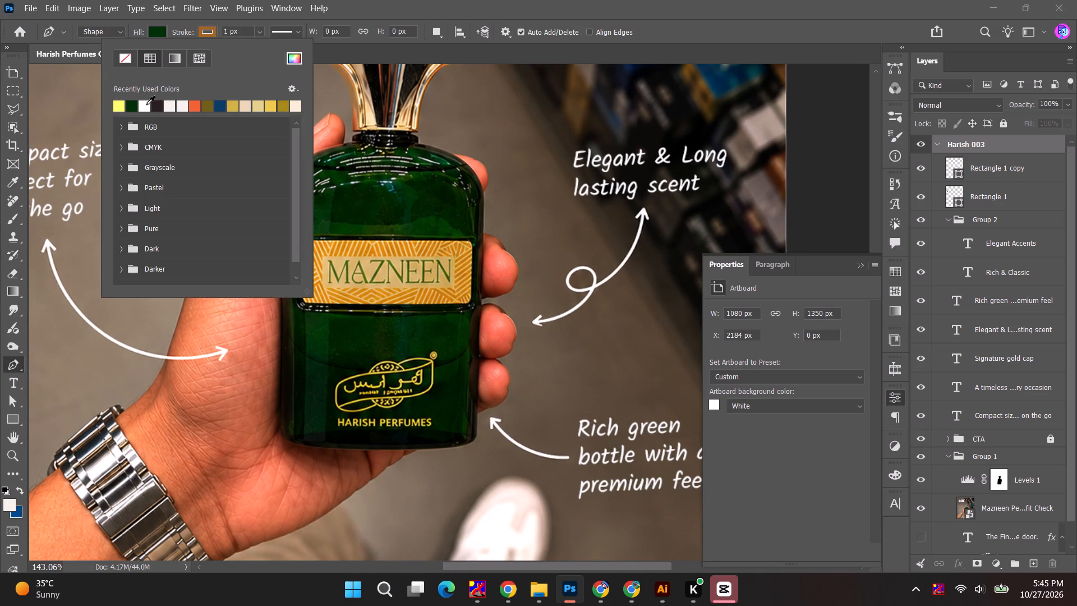
left_click(146, 104)
left_click(159, 33)
left_click(79, 53)
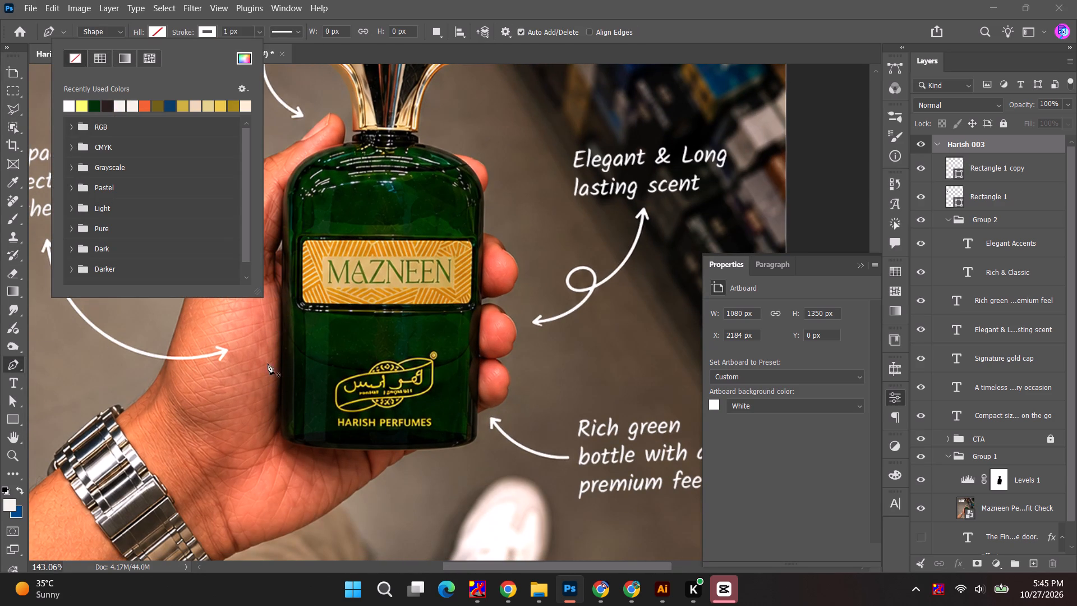
left_click(271, 342)
left_click_drag(272, 439, 272, 441)
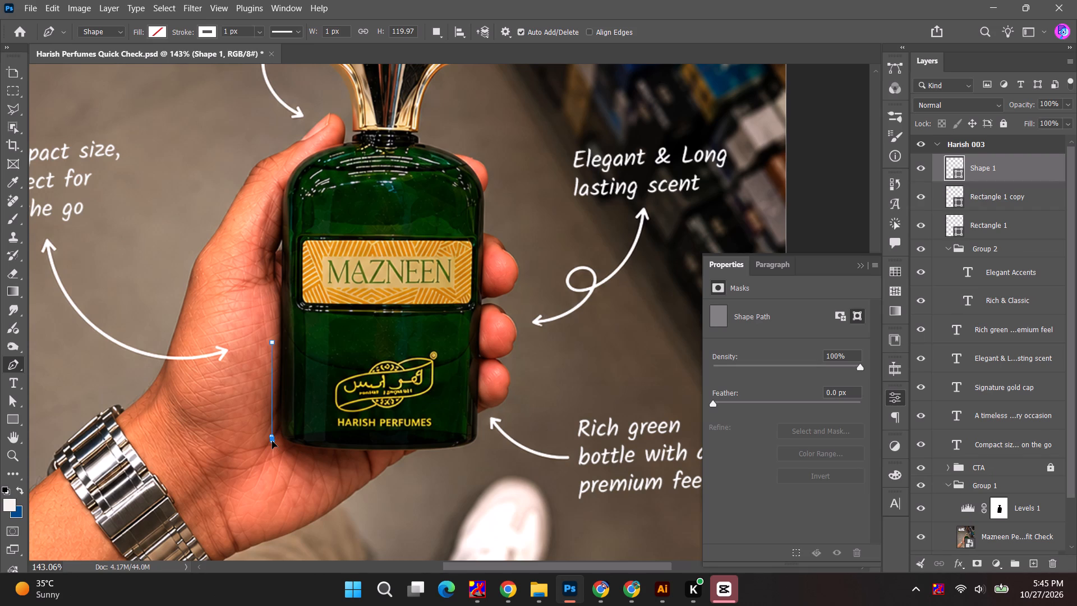
left_click_drag(272, 441, 270, 444)
left_click_drag(286, 453, 292, 454)
Set the accent line's stroke width to 3 px.
left_click_drag(237, 32, 202, 27)
key("Page_Down")
key("Return")
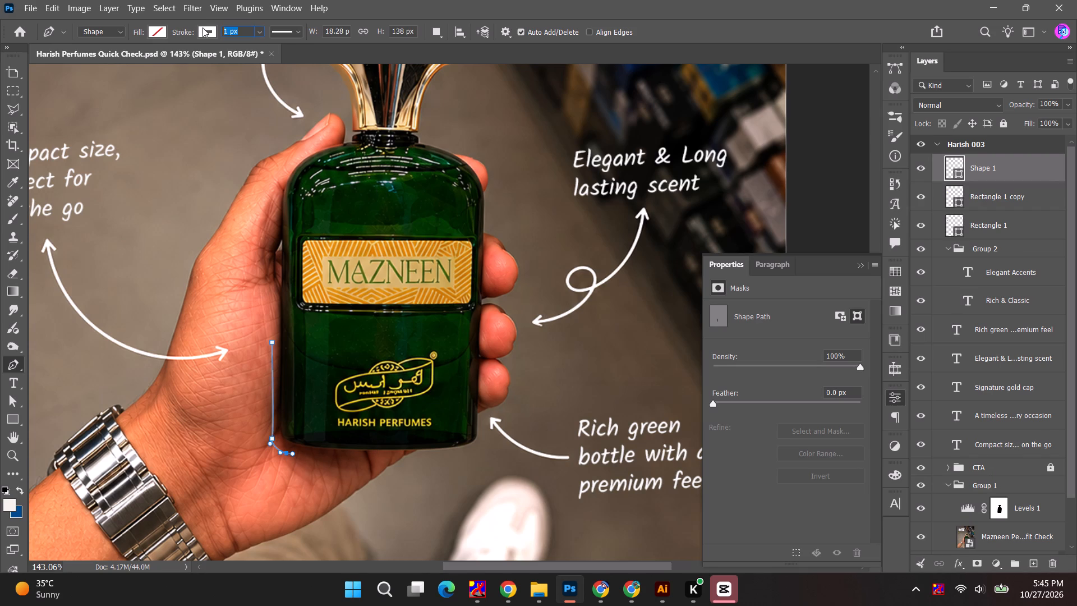
left_click_drag(240, 33, 213, 32)
left_click_drag(213, 32, 213, 32)
key("Page_Down")
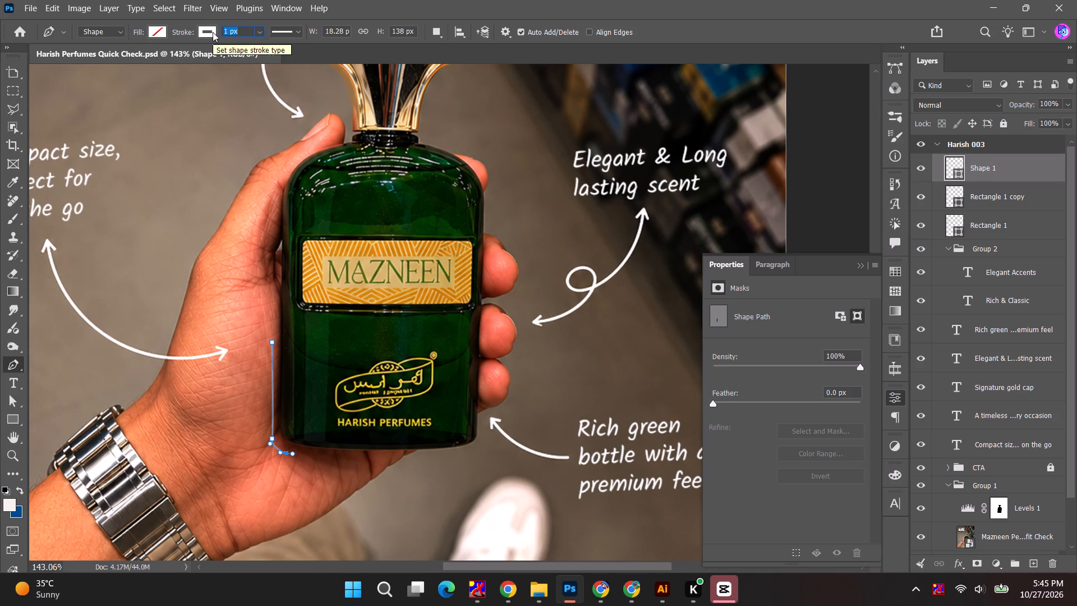
key("3")
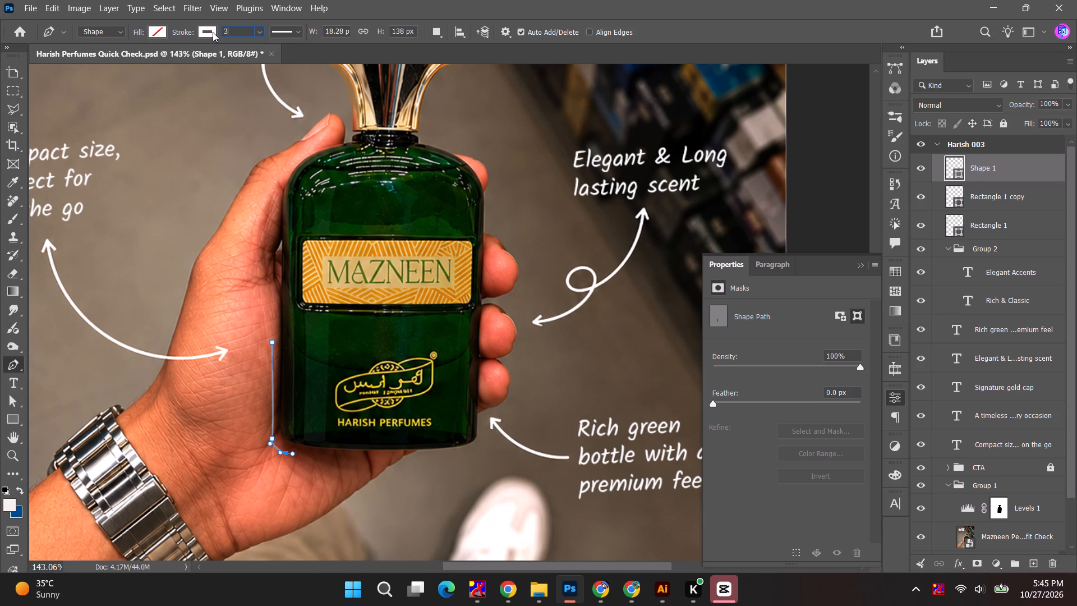
key("Tab")
right_click(10, 71)
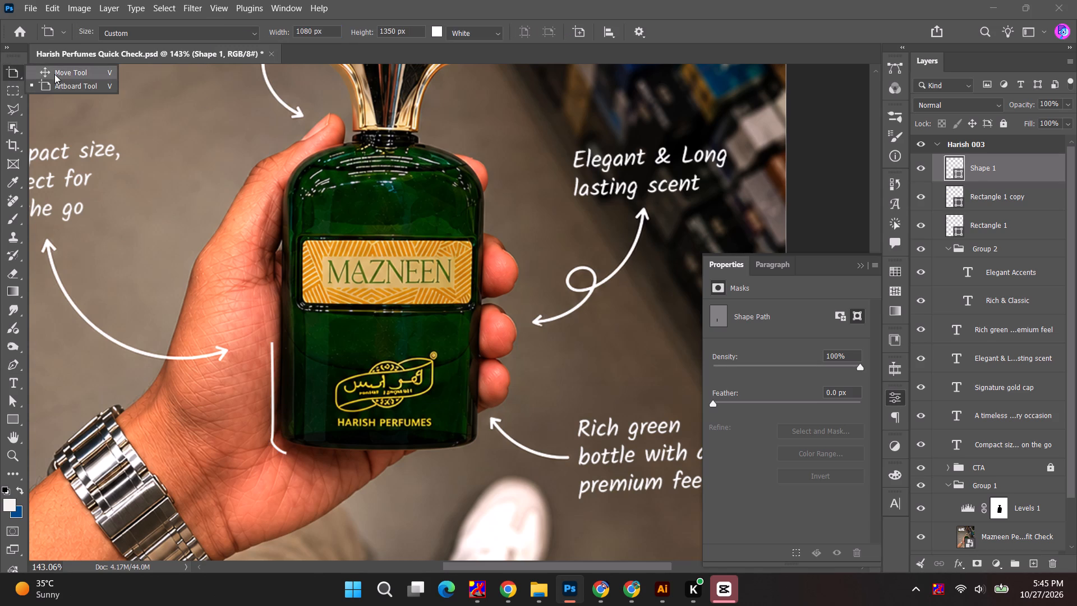
left_click(54, 74)
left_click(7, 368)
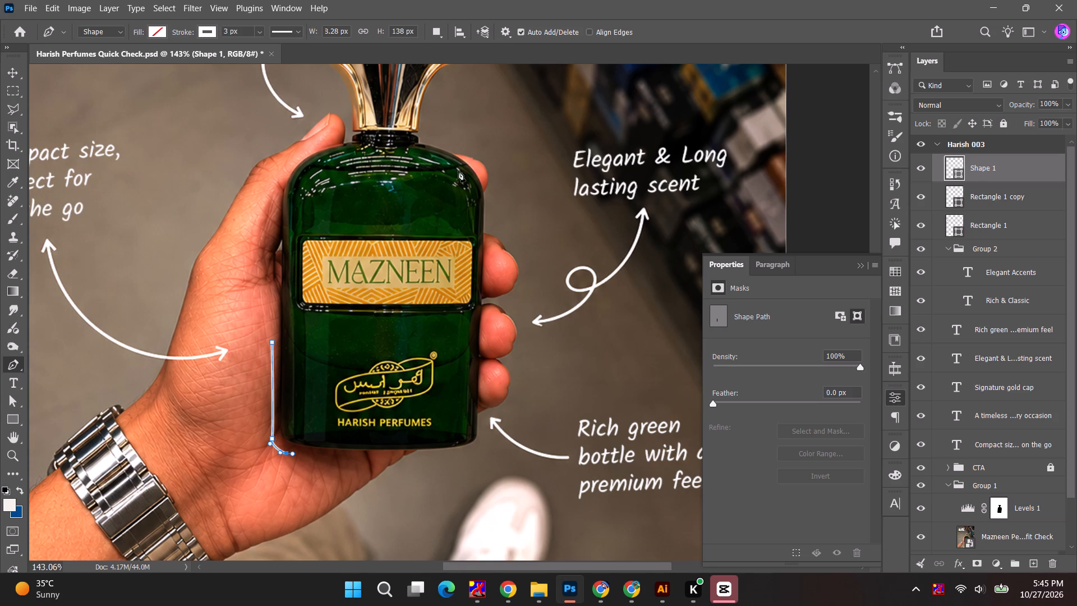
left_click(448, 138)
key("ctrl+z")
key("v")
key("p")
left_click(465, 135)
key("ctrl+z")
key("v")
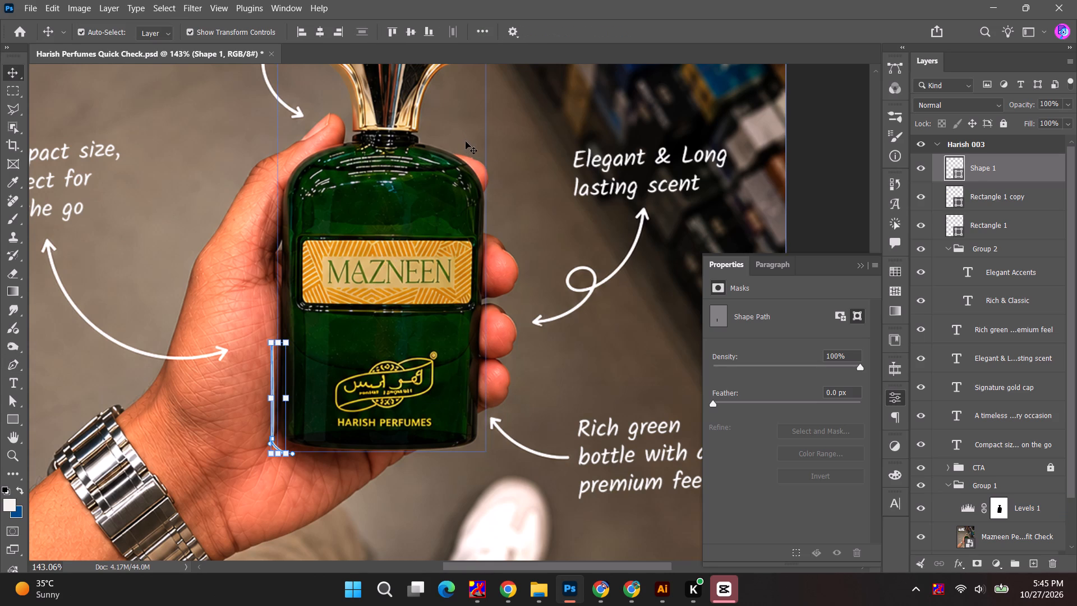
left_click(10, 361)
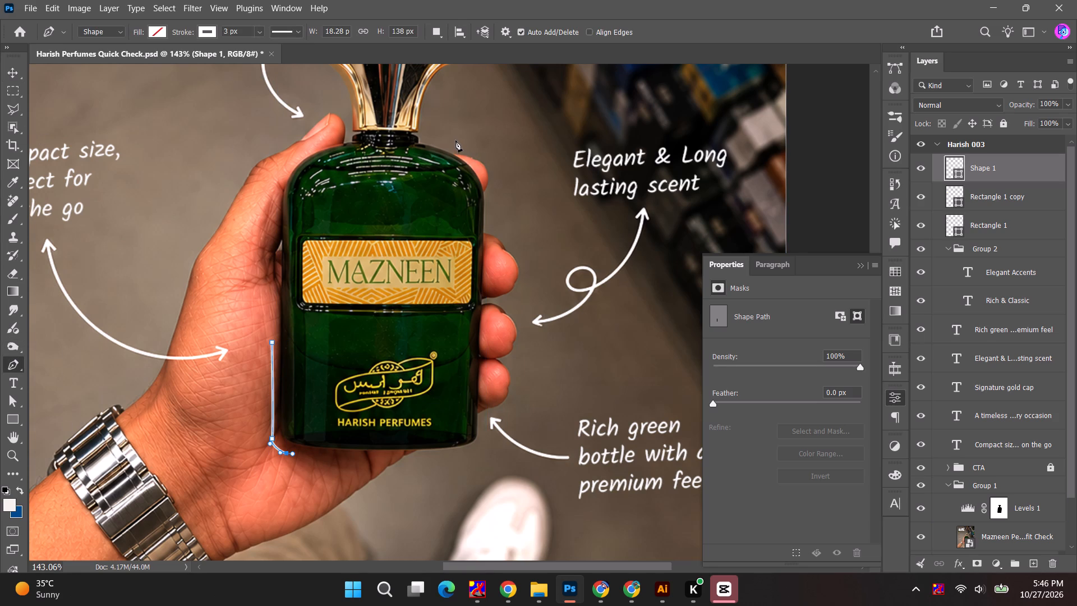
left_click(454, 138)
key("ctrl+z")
Start a separate Pen shape above Rectangle 1 copy at the bottle's upper-right shoulder, with no fill and a white 3 px stroke.
left_click(992, 189)
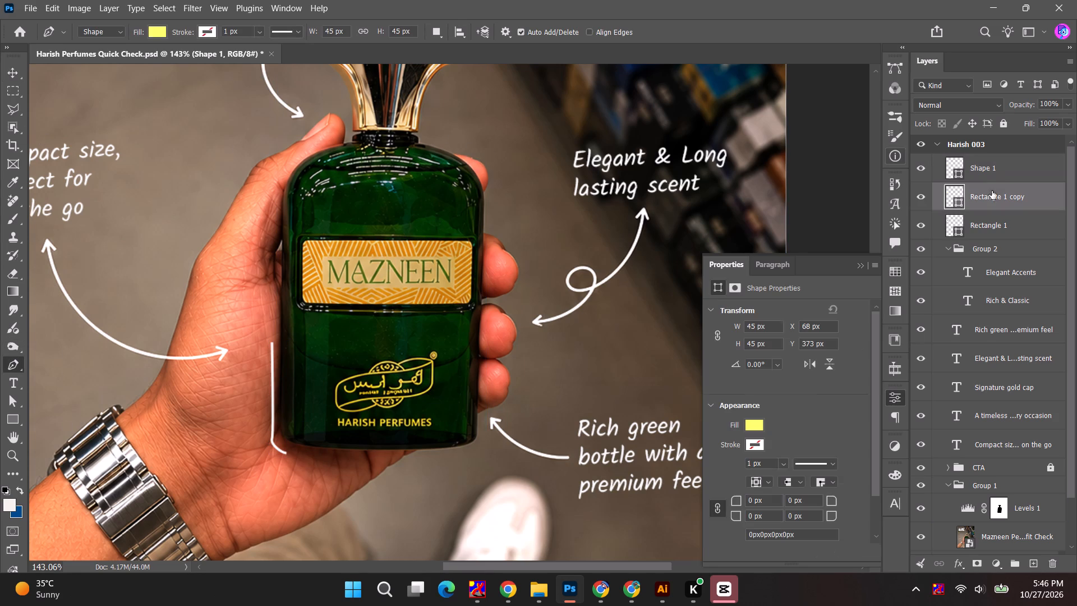
left_click(452, 139)
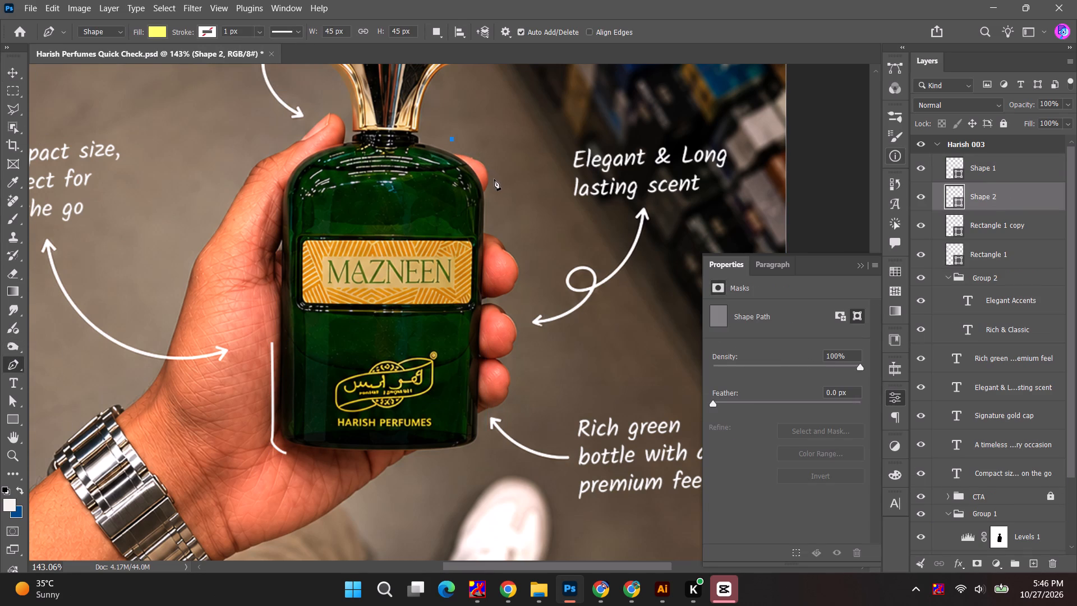
left_click_drag(494, 179, 491, 199)
key("ctrl+z")
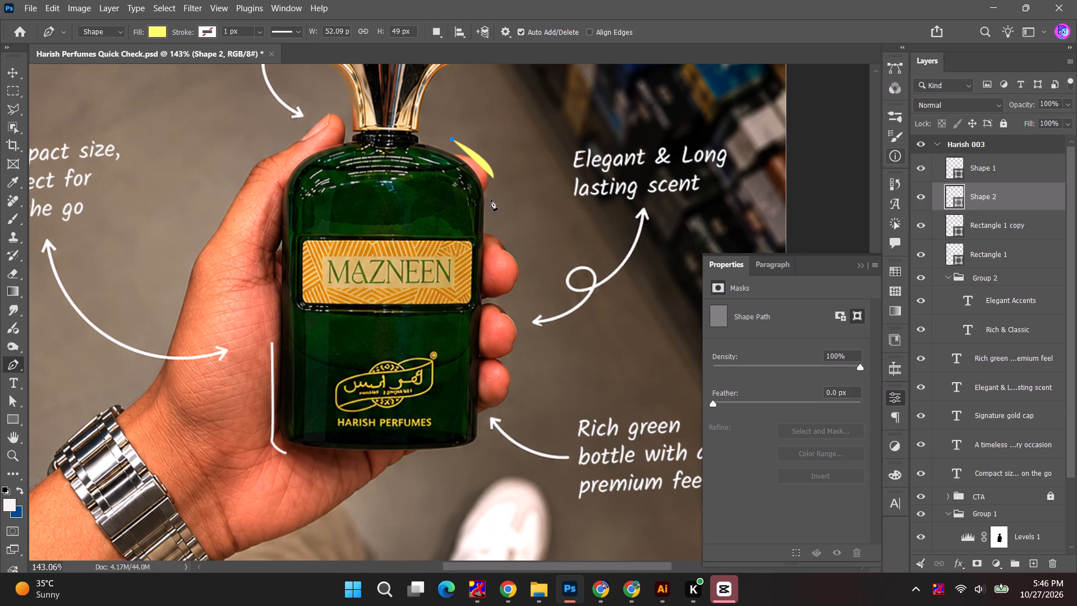
left_click(201, 29)
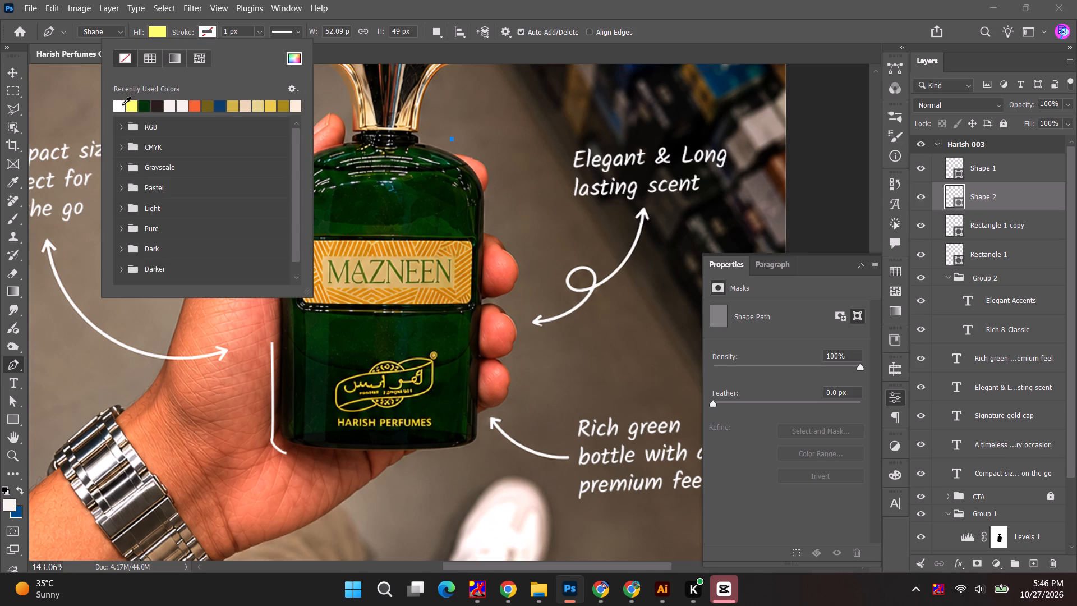
left_click(121, 105)
left_click(158, 31)
left_click(66, 57)
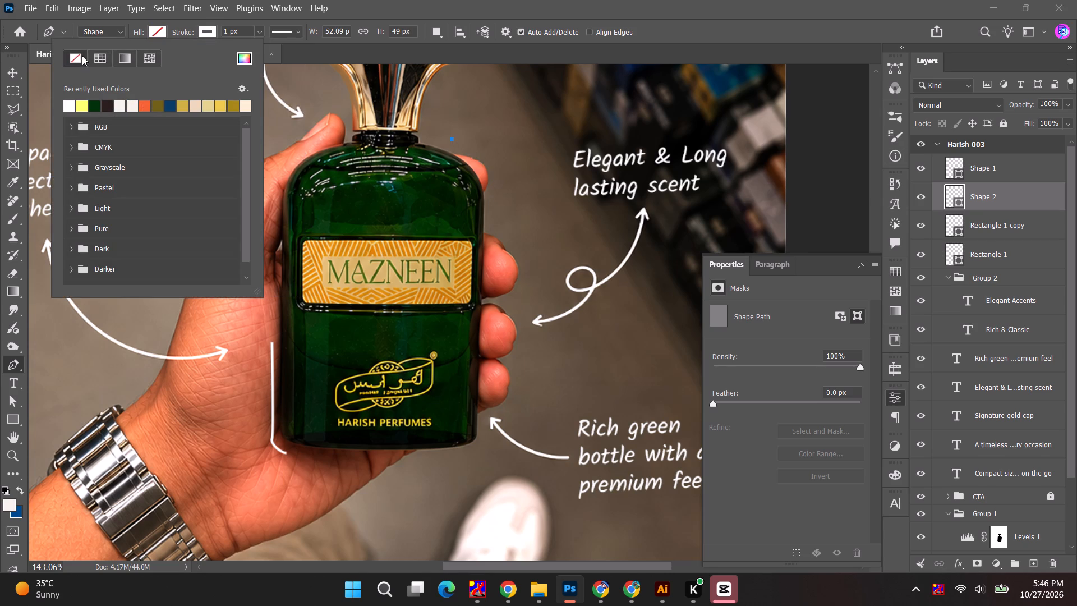
left_click_drag(236, 30, 199, 36)
key("3")
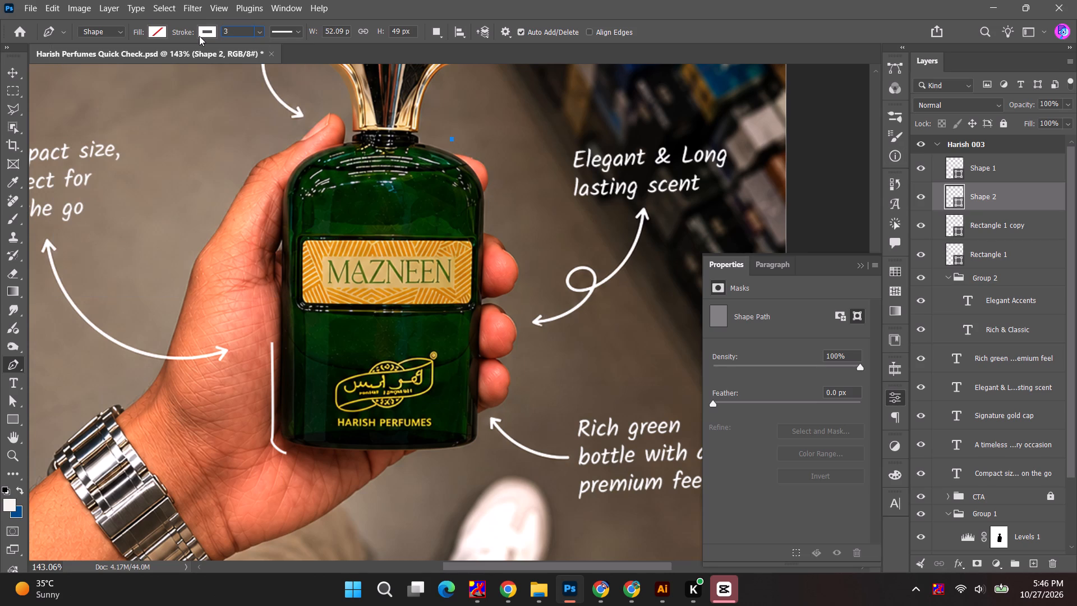
key("Return")
Complete the second accent as a single curve following the bottle's upper-right shoulder, about 59 × 43 px.
left_click(453, 141)
left_click(508, 173)
key("ctrl+z")
left_click_drag(499, 174, 503, 195)
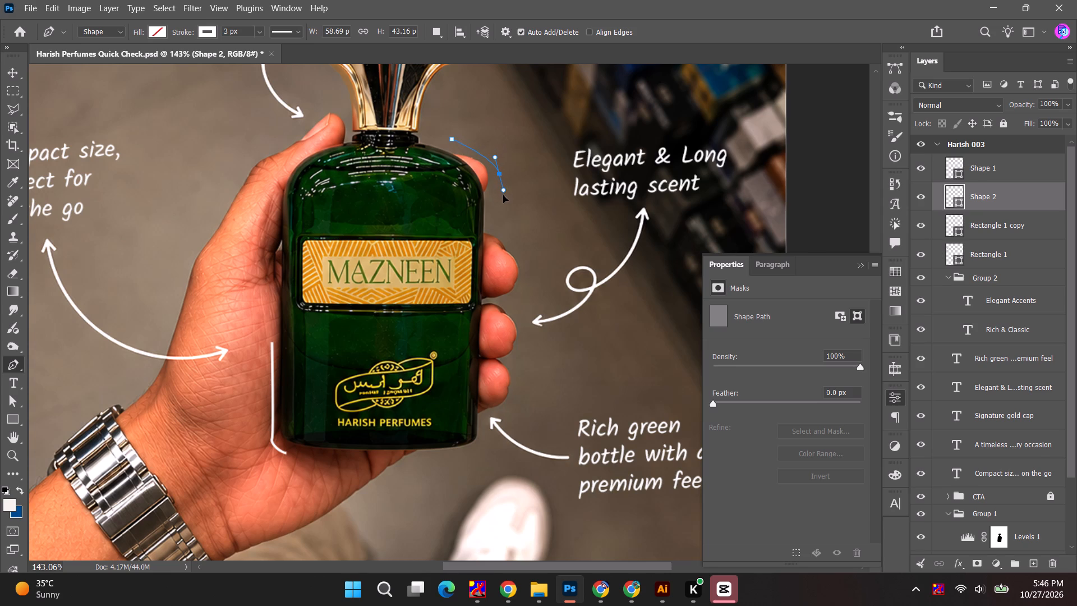
left_click_drag(503, 195, 508, 202)
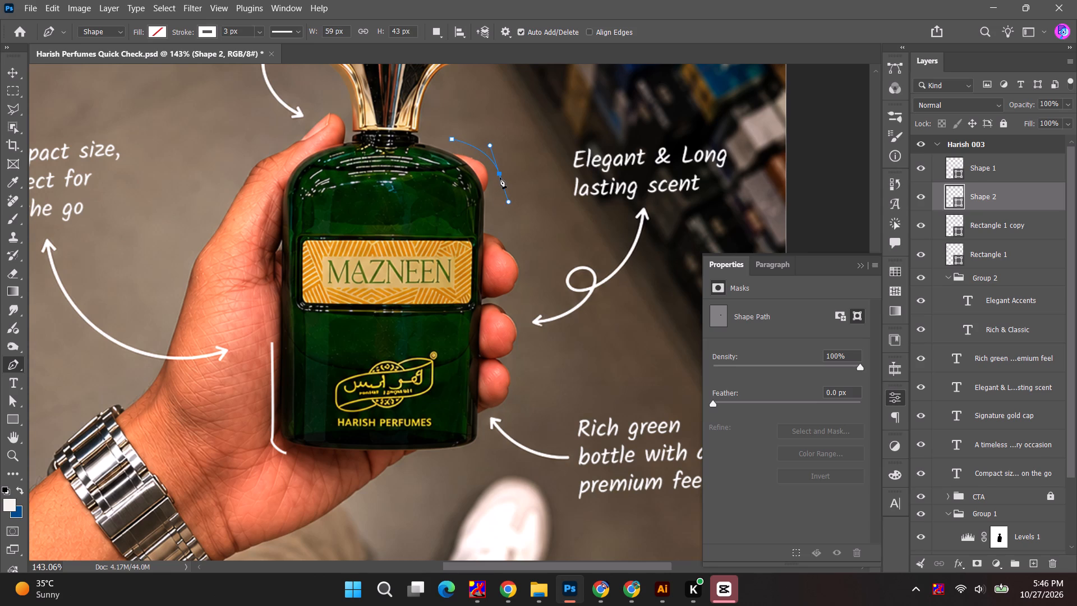
left_click(500, 177)
key("v")
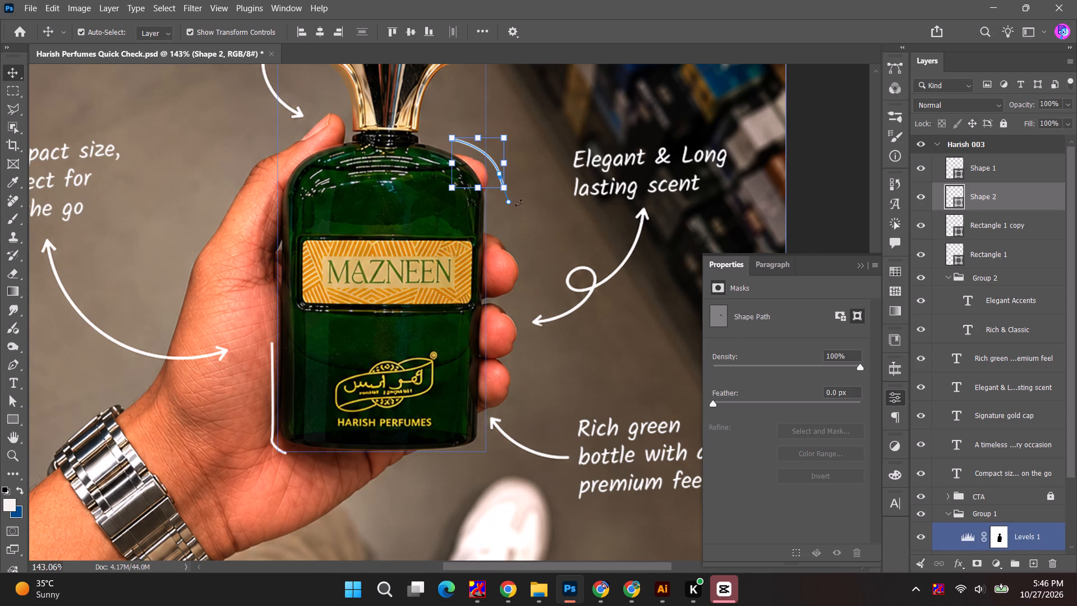
Check the finished shoulder accent up close and against the whole post composition.
left_click(524, 195)
left_click(498, 168)
scroll(498, 168, "up", 8, "alt")
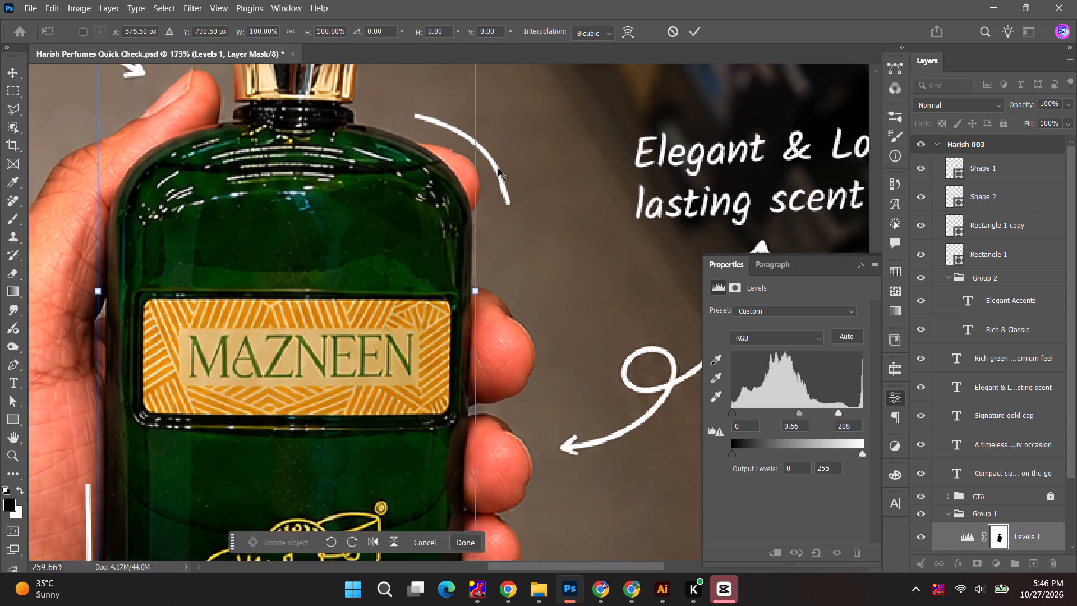
left_click(498, 168)
left_click(694, 26)
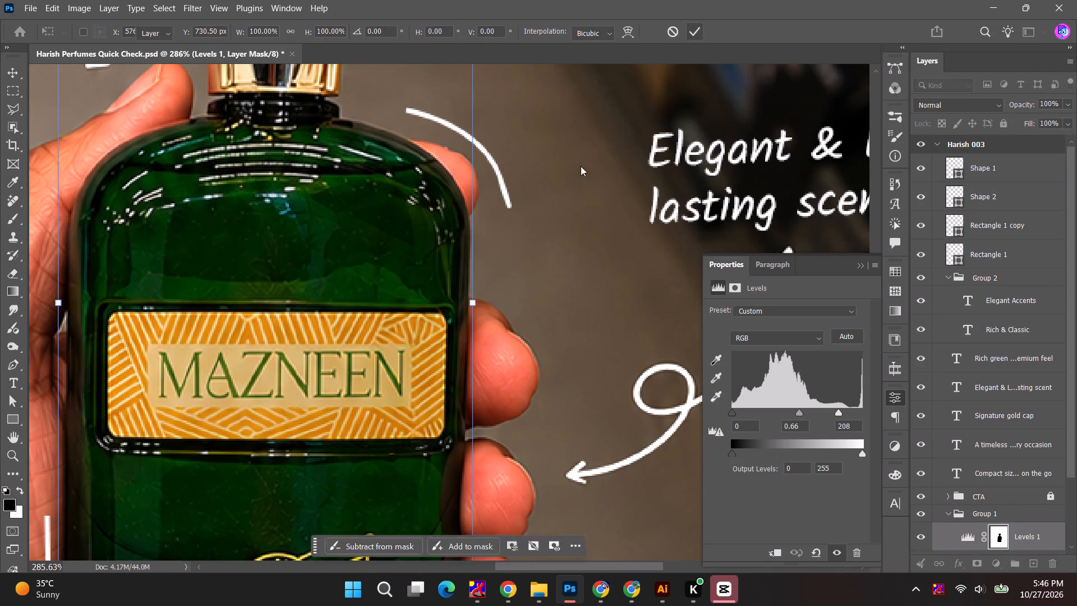
left_click(579, 169)
scroll(580, 171, "down", 13, "alt")
left_click(318, 150)
scroll(339, 194, "down", 3, "alt")
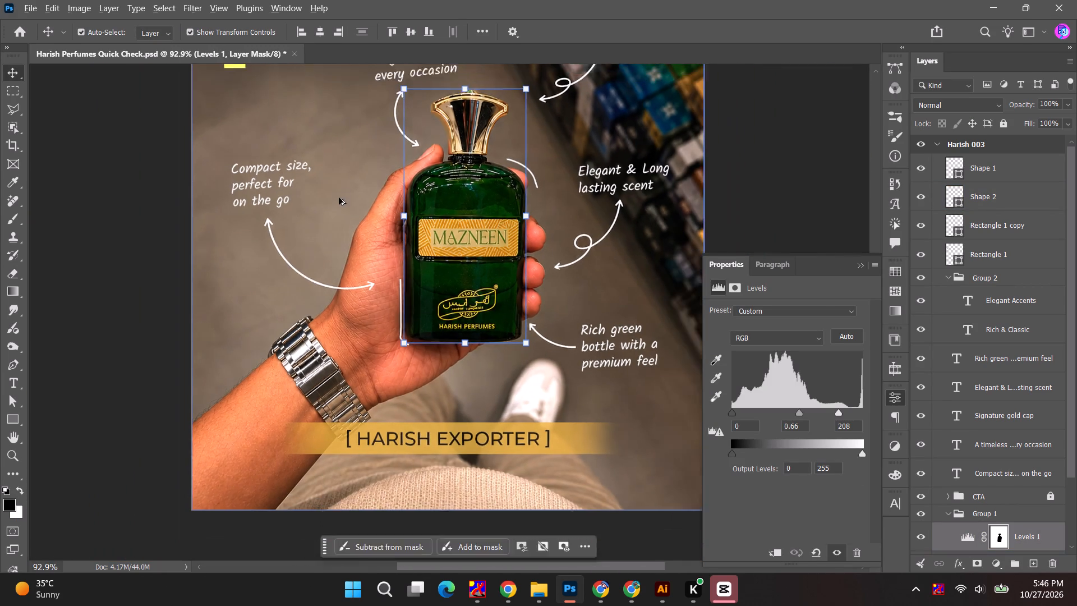
scroll(339, 198, "down", 1, "alt")
key("space")
left_click_drag(351, 186, 328, 238)
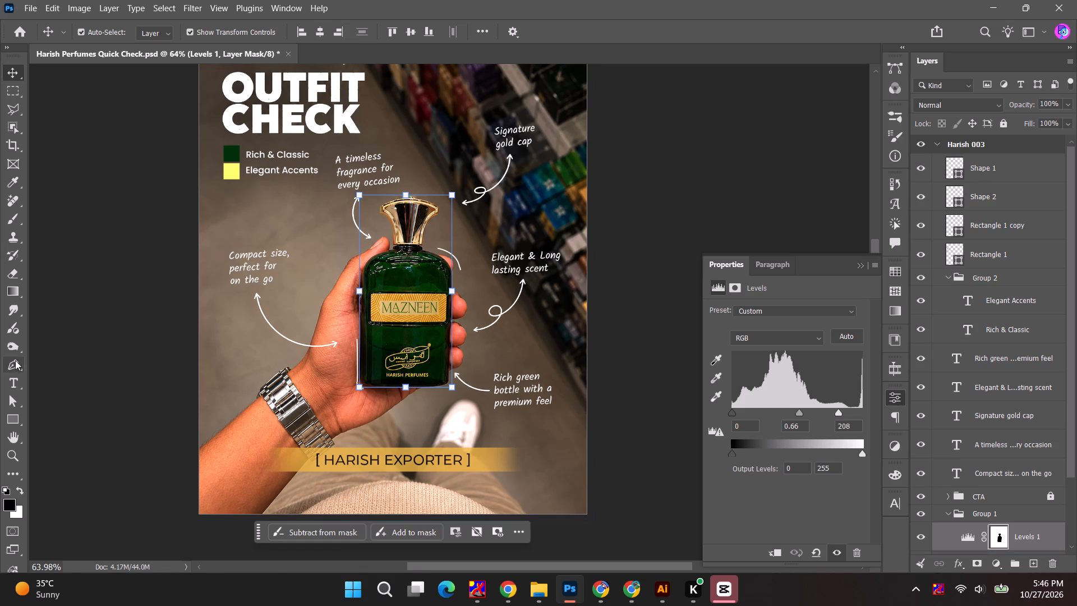
With the Pen tool, draw an unfilled, white 3 px accent line around the gold cap's upper-right corner, about 39 × 49 px.
left_click(14, 366)
scroll(461, 207, "up", 6, "alt")
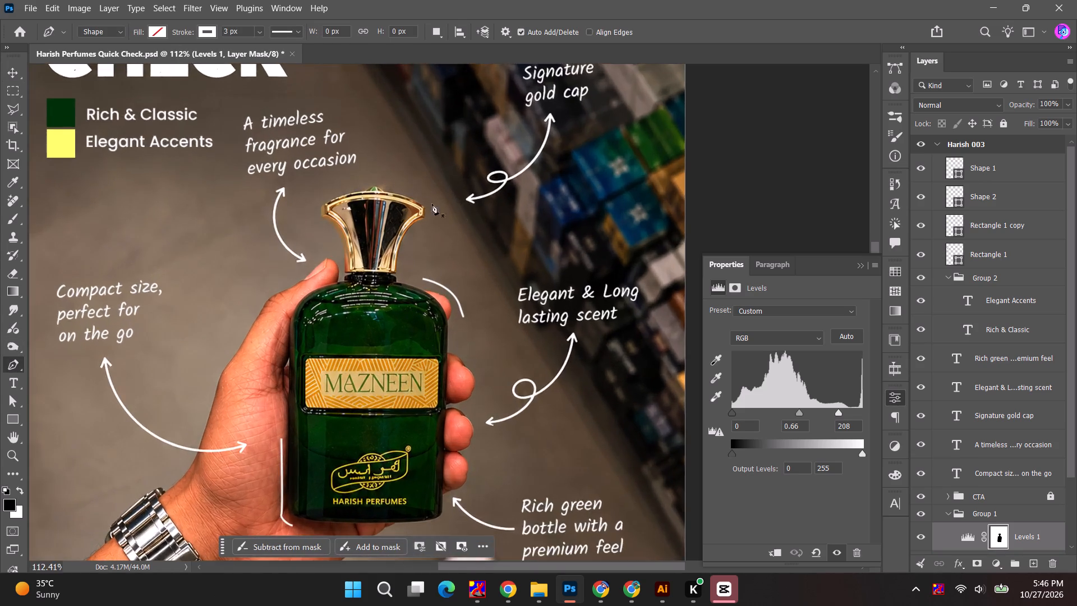
scroll(420, 204, "up", 7, "alt")
left_click(393, 174)
left_click_drag(443, 198, 444, 203, "shift")
key("ctrl+z")
left_click_drag(438, 199, 440, 210)
left_click(440, 200)
left_click(439, 221)
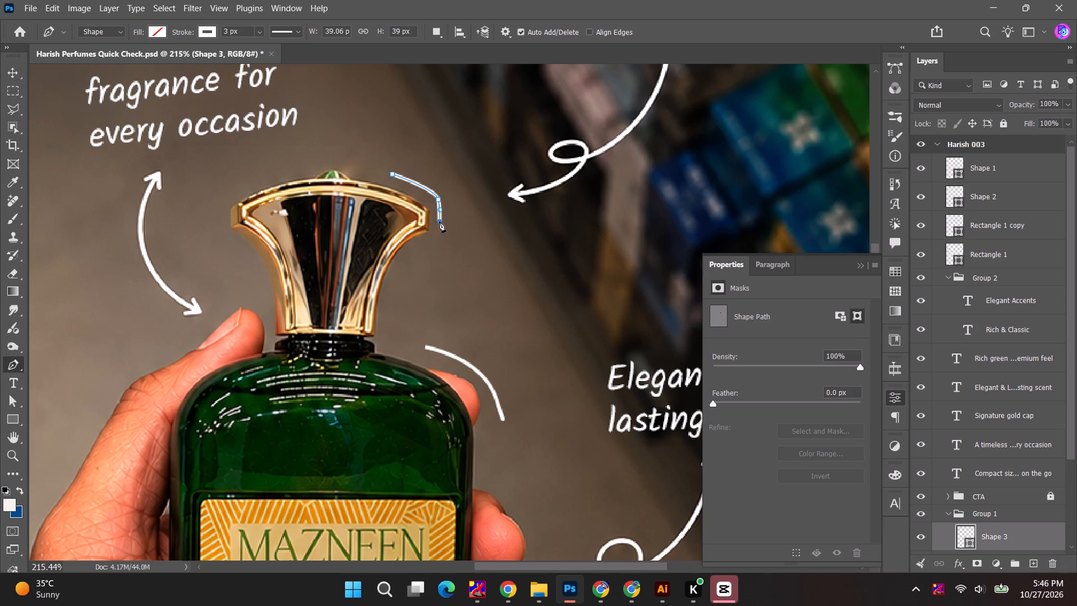
left_click(438, 234)
key("Escape")
left_click(6, 71)
left_click(348, 145)
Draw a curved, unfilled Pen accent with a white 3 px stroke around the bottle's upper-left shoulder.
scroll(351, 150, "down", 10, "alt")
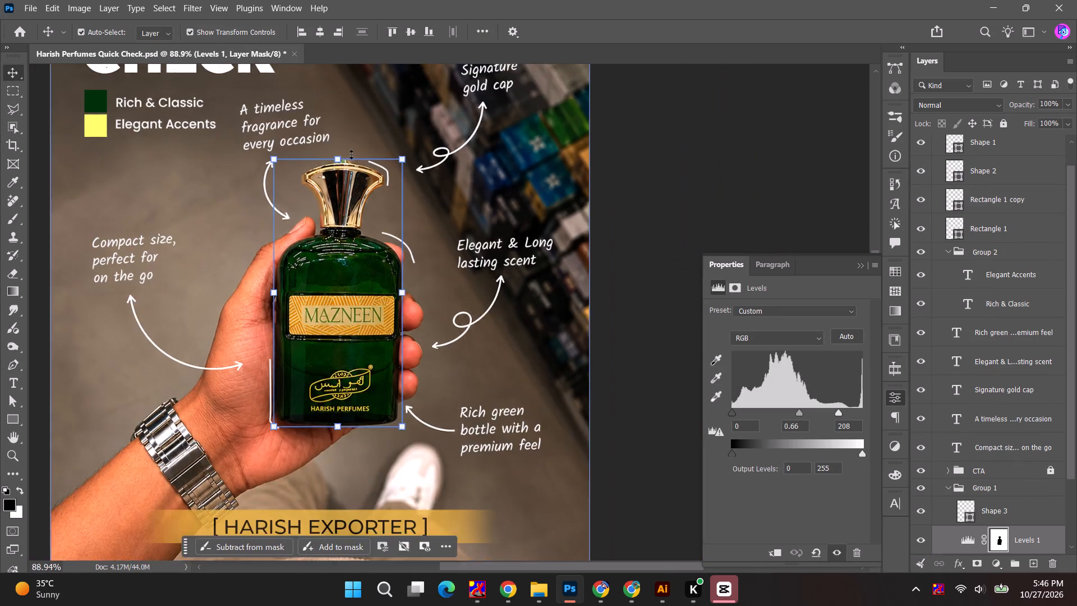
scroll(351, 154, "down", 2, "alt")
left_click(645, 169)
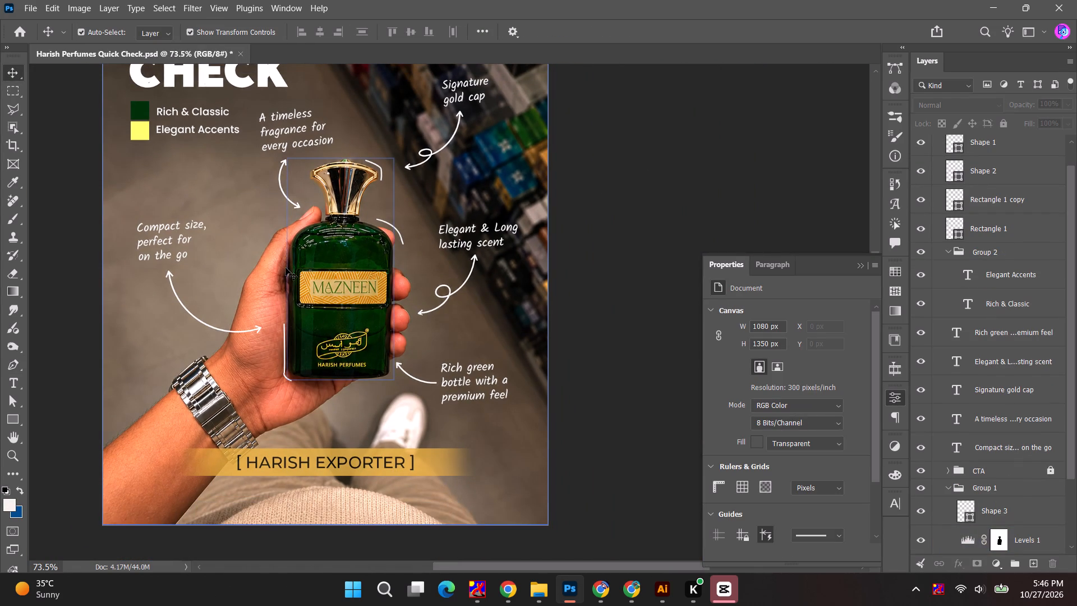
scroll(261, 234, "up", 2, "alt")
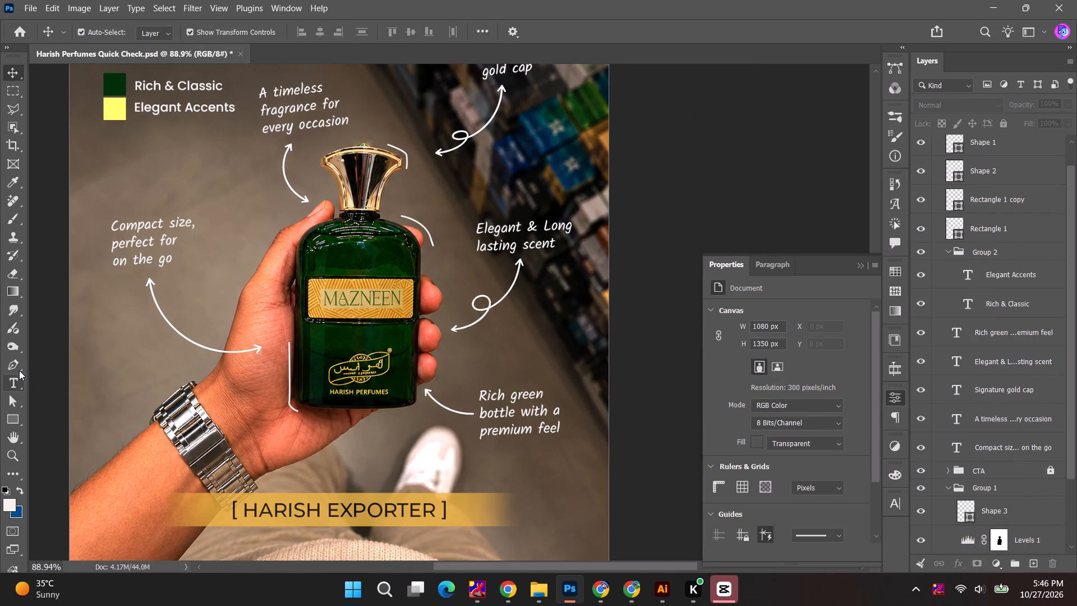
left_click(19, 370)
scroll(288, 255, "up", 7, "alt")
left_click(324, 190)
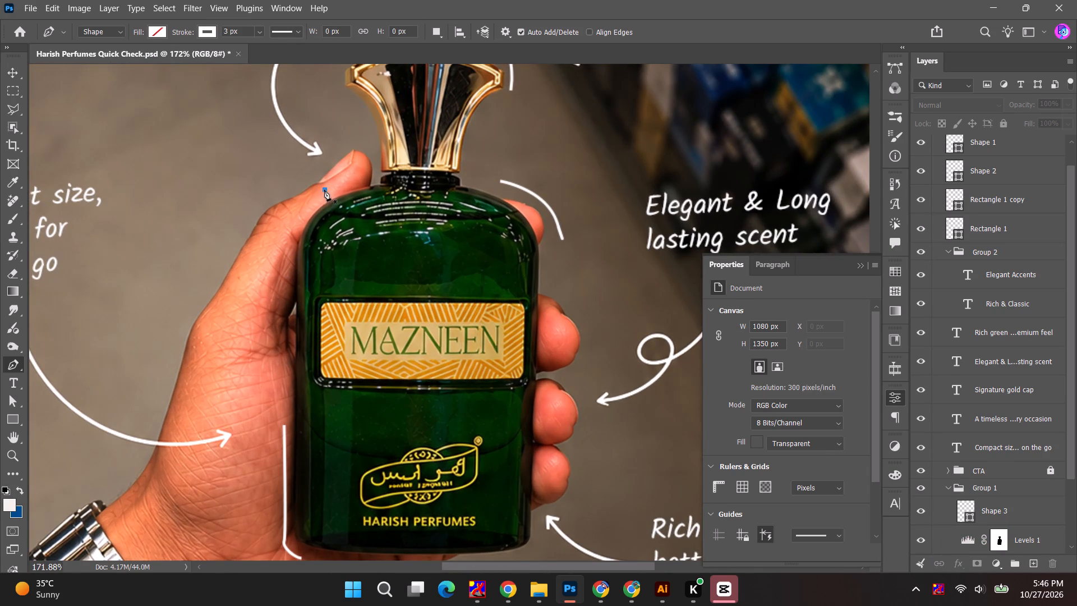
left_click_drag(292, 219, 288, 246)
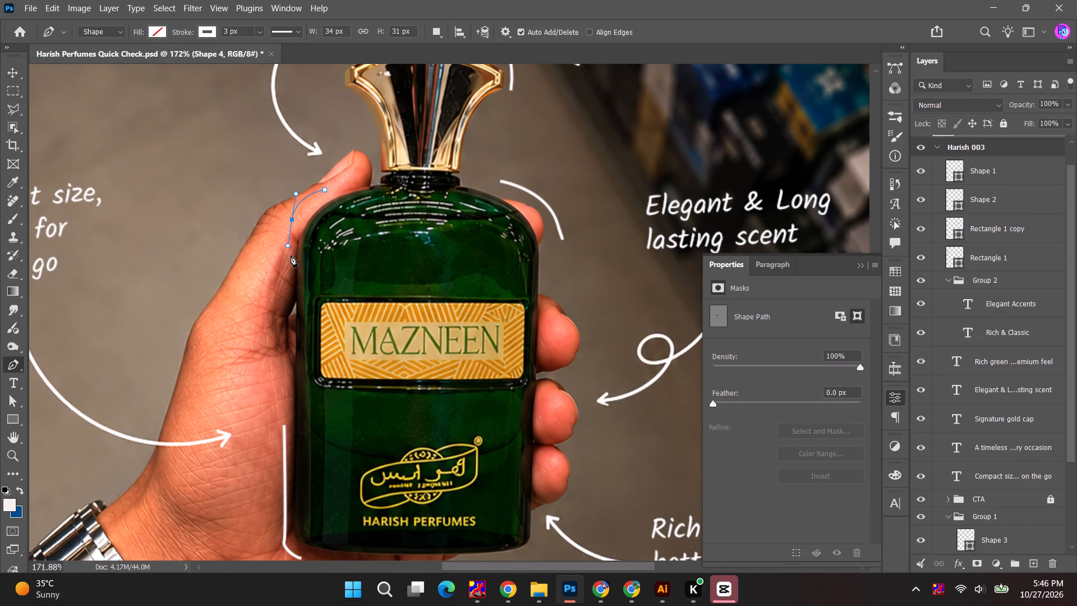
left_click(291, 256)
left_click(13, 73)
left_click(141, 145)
Delete the Shape 1, Shape 2, Rectangle 1 and Shape 4 layers.
scroll(144, 160, "down", 4, "alt")
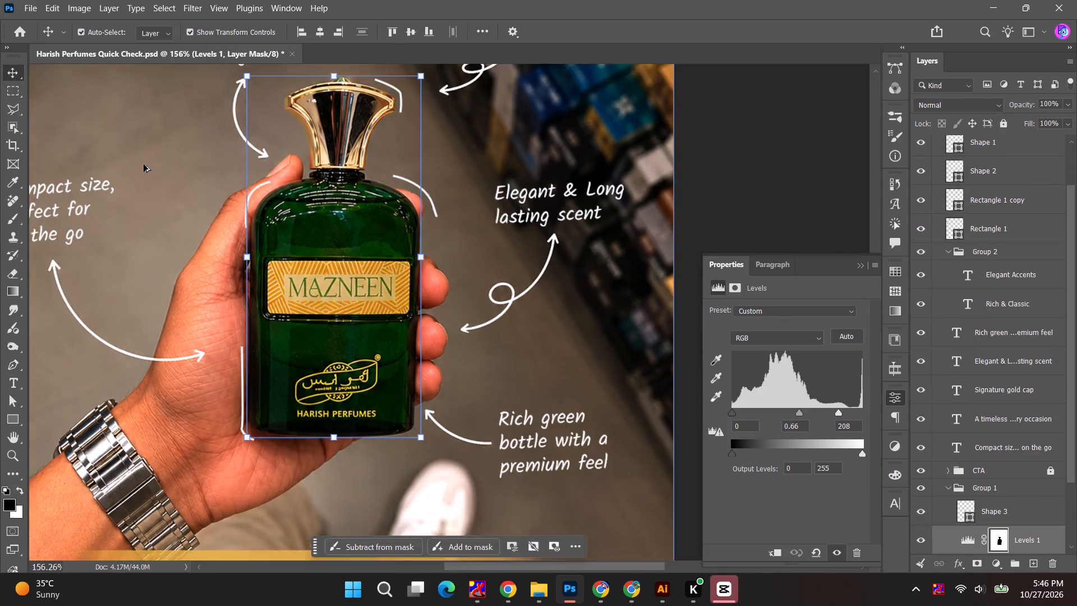
scroll(144, 164, "down", 6, "alt")
left_click(624, 157)
scroll(623, 158, "down", 4, "alt")
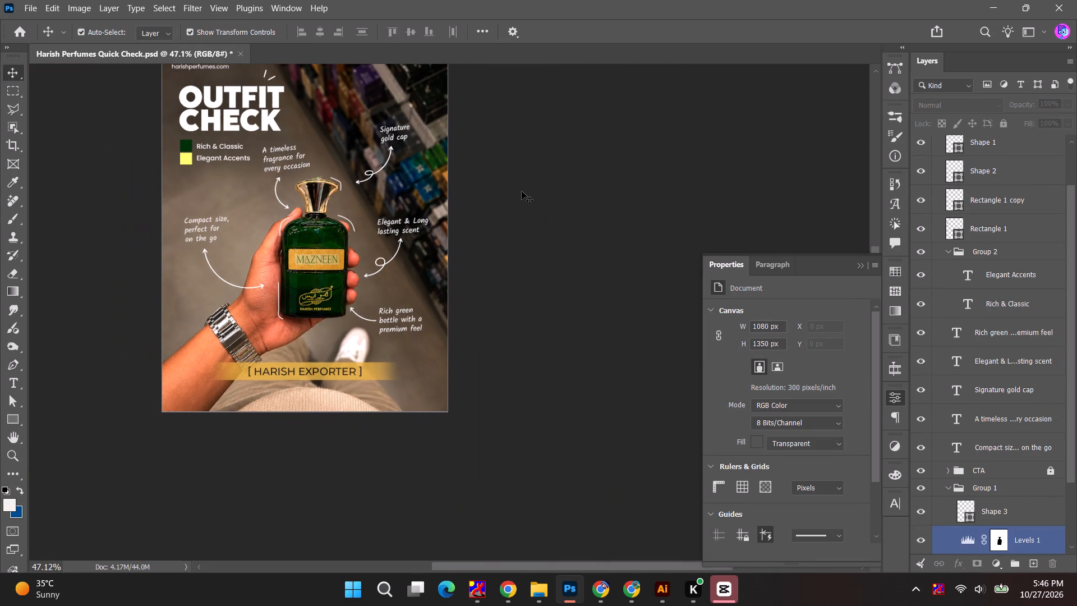
scroll(1034, 281, "up", 5)
left_click(1014, 204)
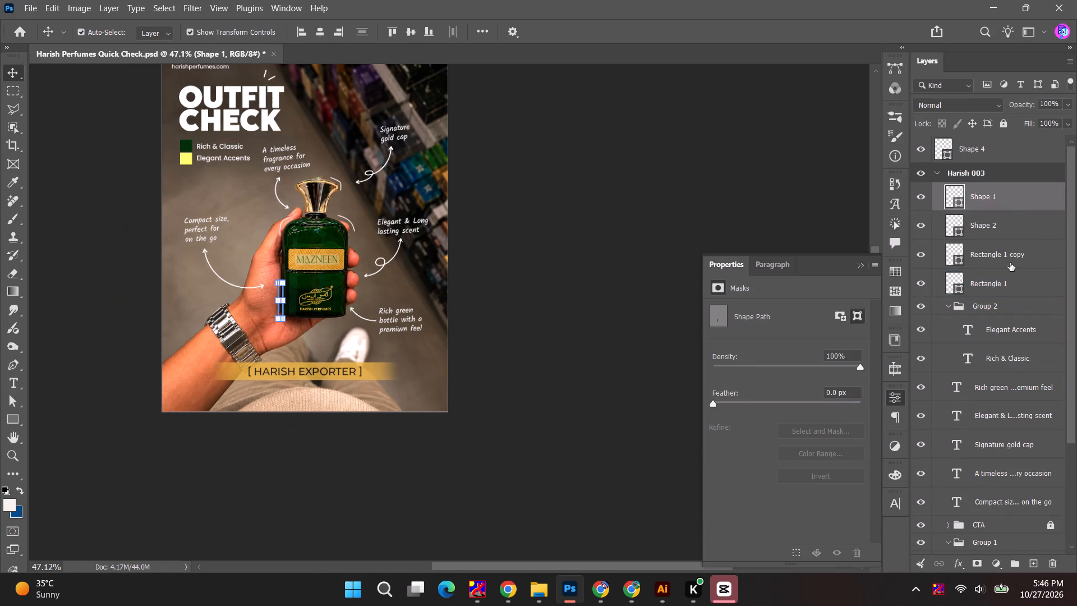
left_click(1010, 263, "shift")
left_click(992, 288)
left_click(996, 229, "ctrl")
left_click(997, 195, "ctrl")
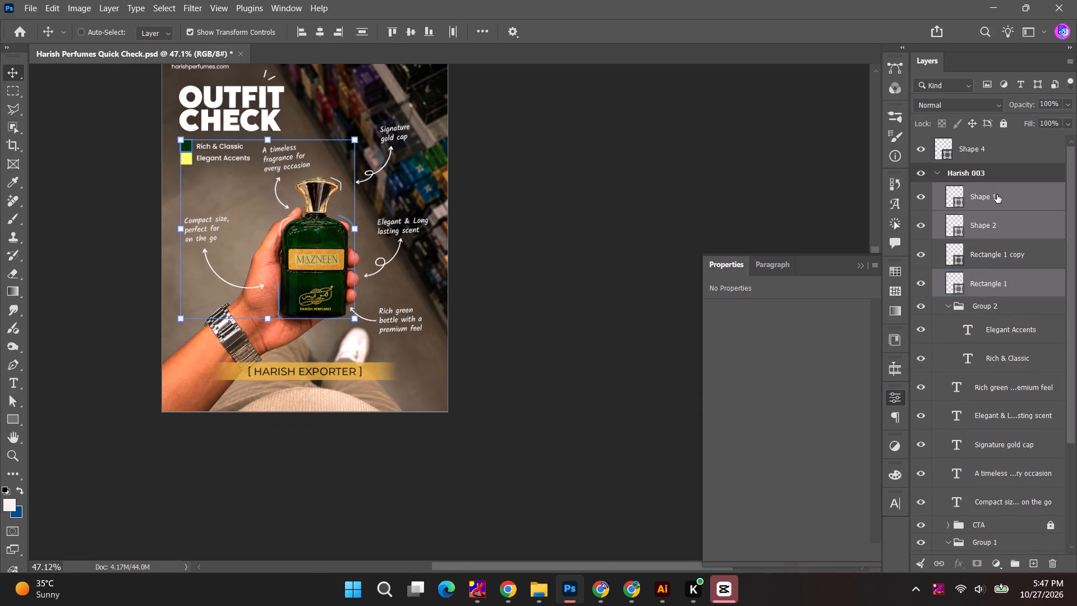
key("BackSpace")
left_click(1030, 151)
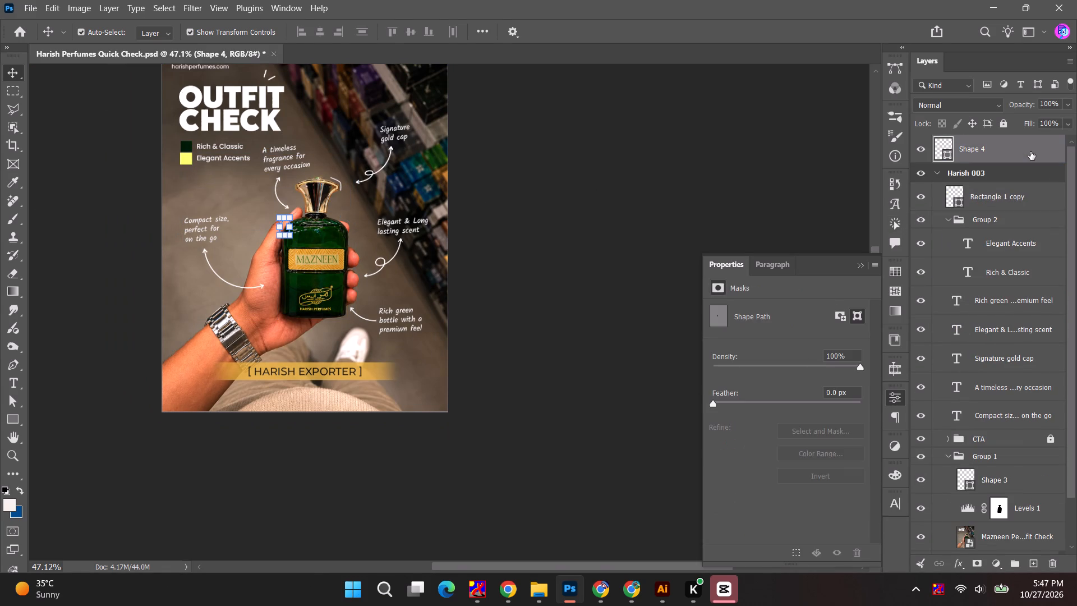
key("BackSpace")
left_click(590, 186)
key("Escape")
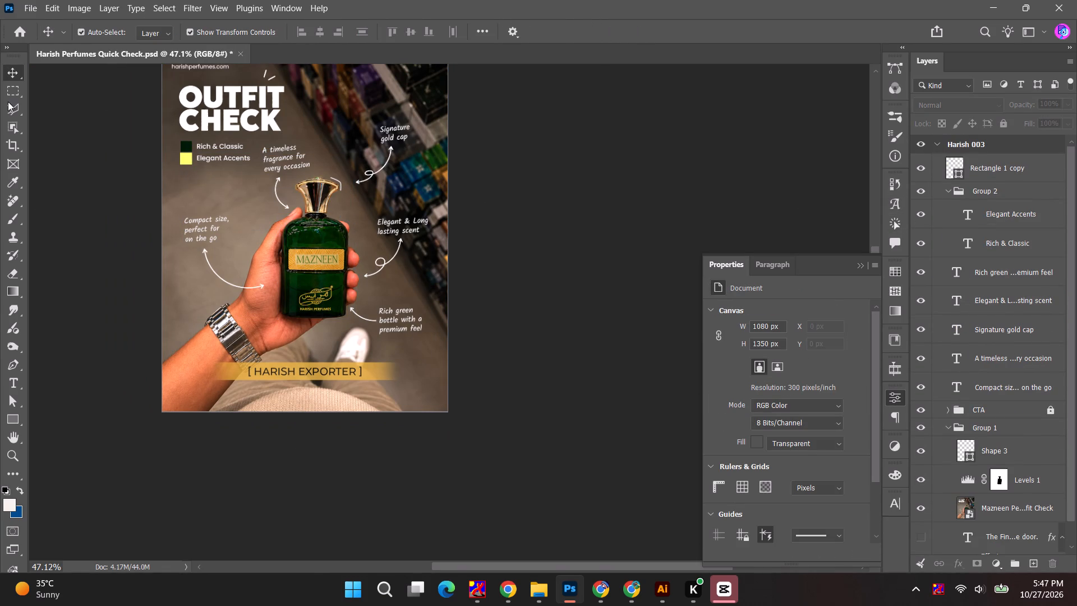
Duplicate the yellow swatch straight up over the dark swatch beside "Rich & Classic", at about X 68 px, Y 323 px.
left_click(13, 67)
right_click(13, 67)
left_click(39, 70)
left_click(74, 134)
key("space")
left_click_drag(73, 138, 87, 186)
scroll(210, 210, "up", 10, "alt")
left_click(203, 194)
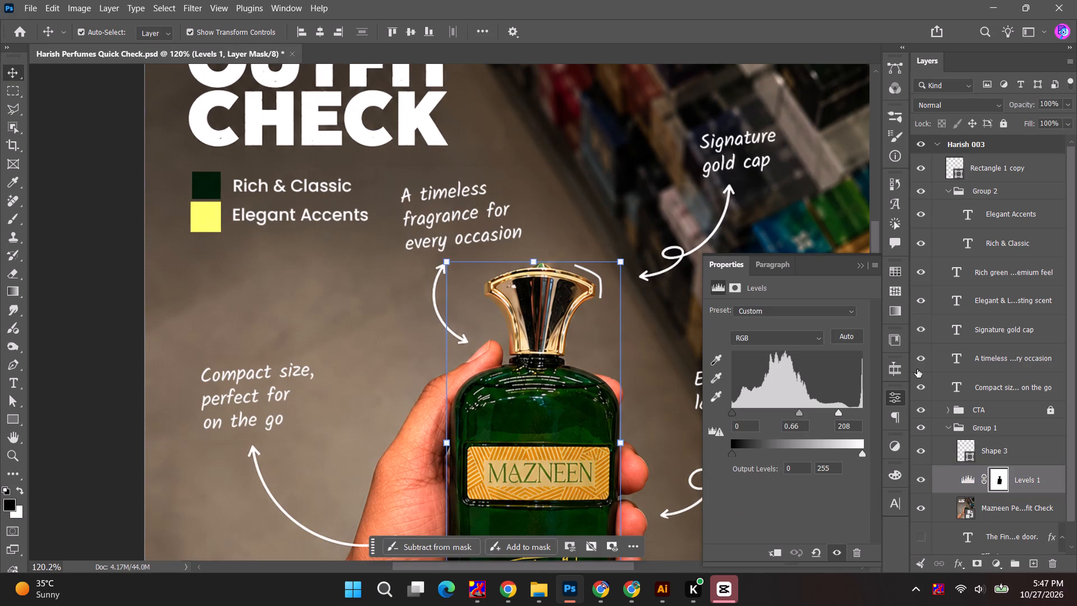
scroll(989, 310, "up", 4)
left_click(982, 170)
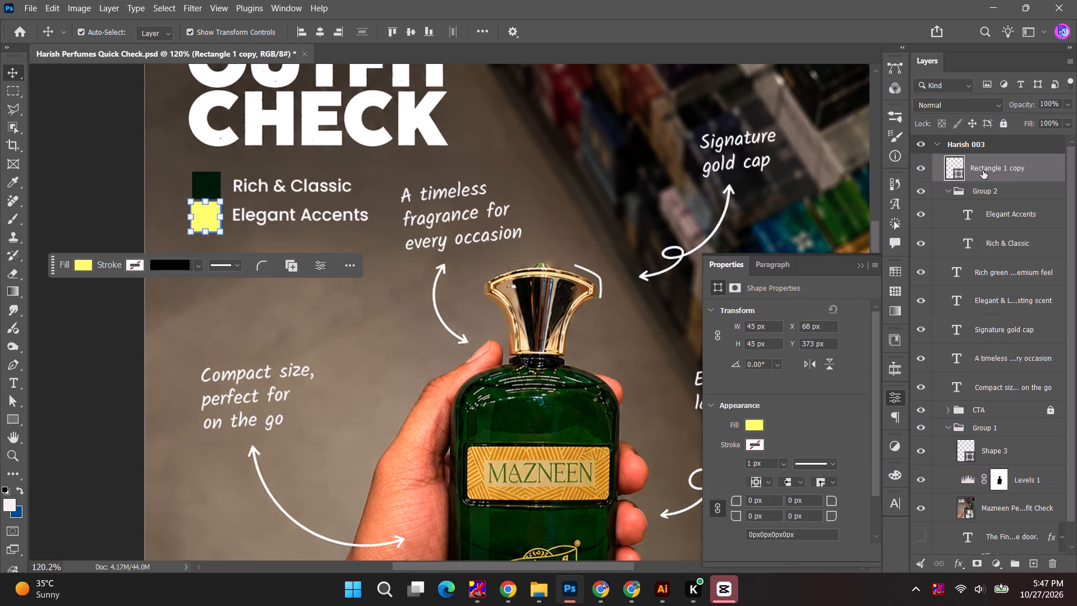
scroll(185, 232, "up", 5, "alt")
scroll(207, 223, "up", 5)
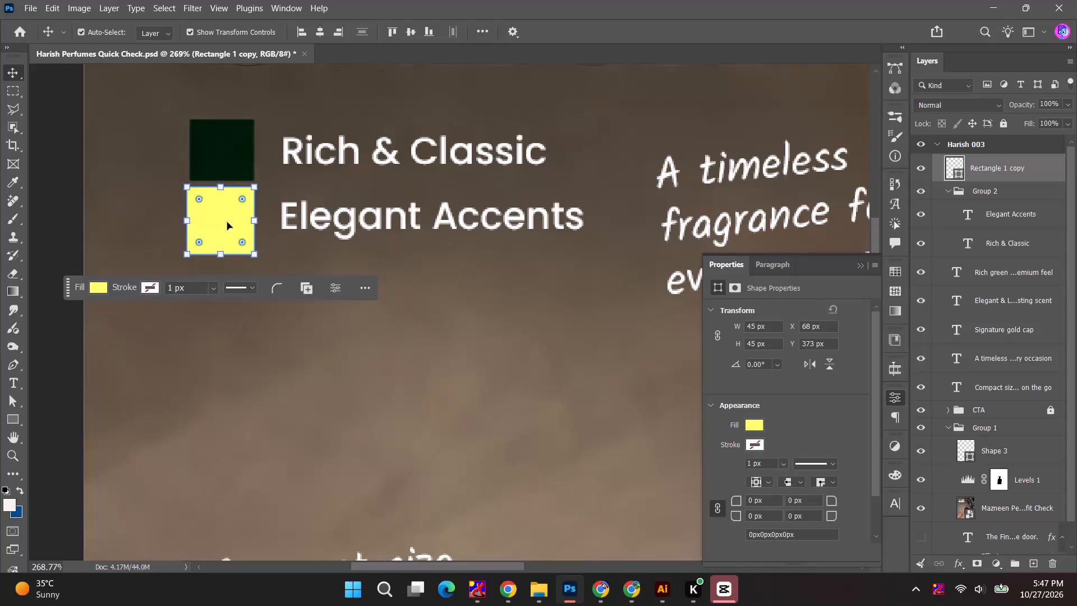
left_click(227, 218)
left_click_drag(226, 216, 227, 136, "alt")
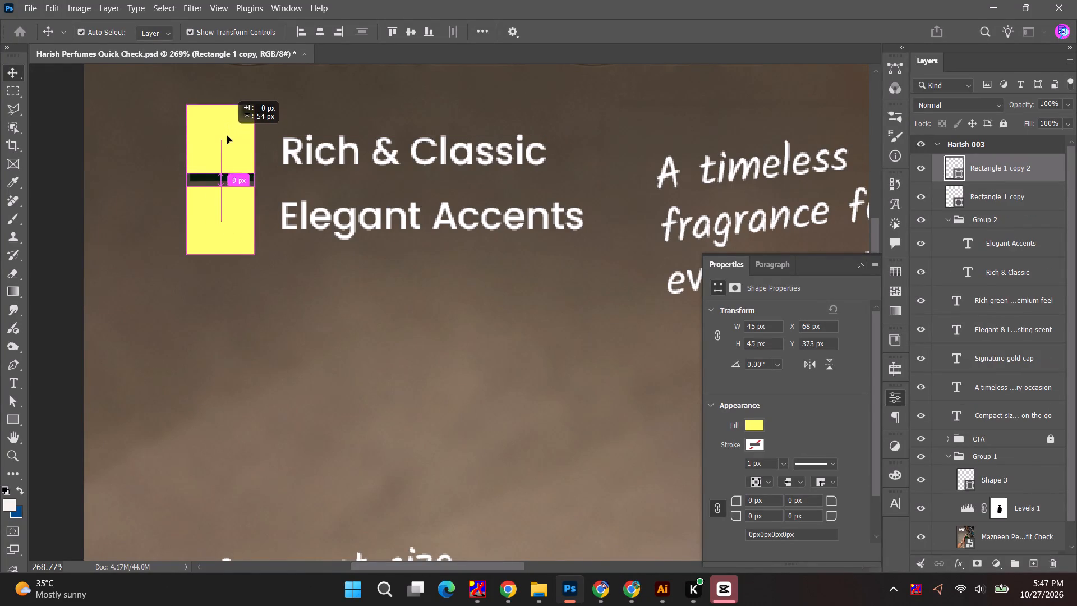
left_click_drag(227, 136, 228, 140, "alt")
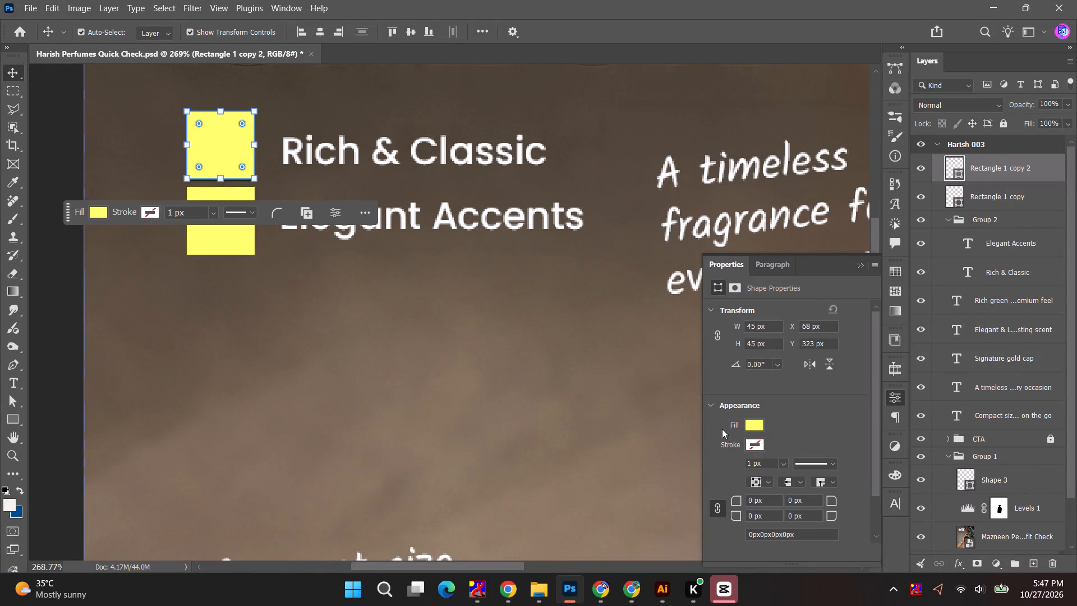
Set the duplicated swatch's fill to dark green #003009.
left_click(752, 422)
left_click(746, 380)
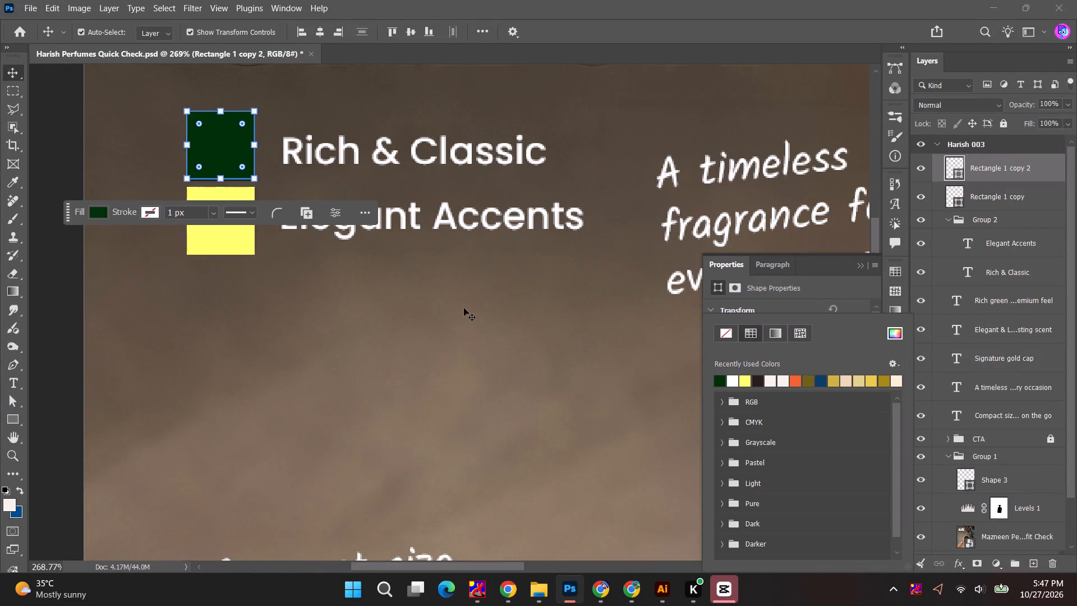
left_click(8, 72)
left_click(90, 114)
Set the fill of the swatch beside "Rich & Classic" to the green #054311.
scroll(101, 166, "down", 8, "alt")
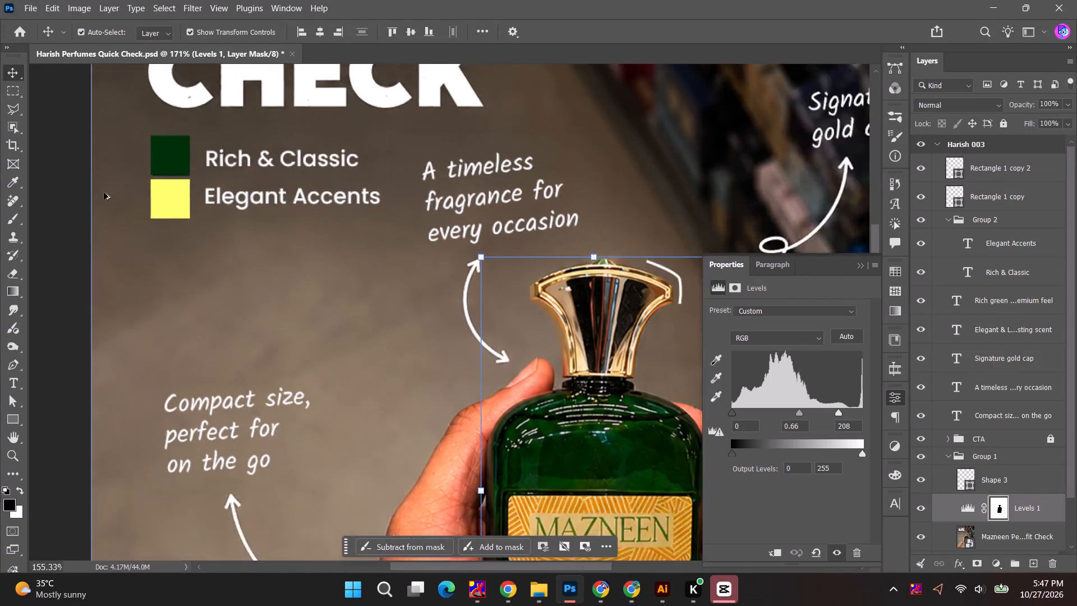
scroll(104, 192, "down", 6, "alt")
key("space")
key("space")
key("space")
key("space")
left_click_drag(179, 297, 188, 360)
scroll(158, 244, "up", 5, "alt")
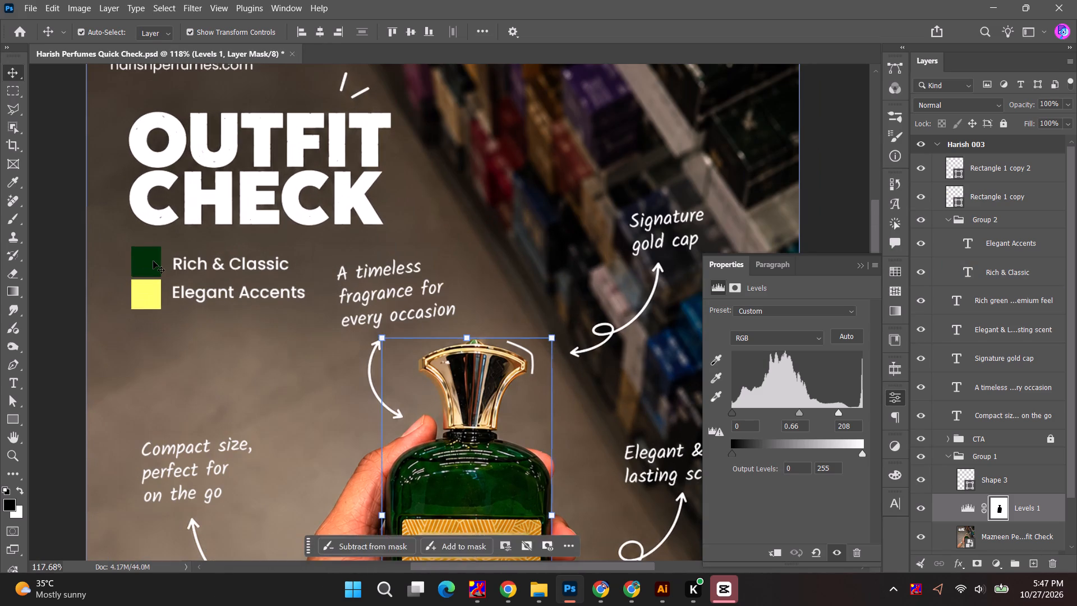
left_click(153, 261)
left_click(758, 424)
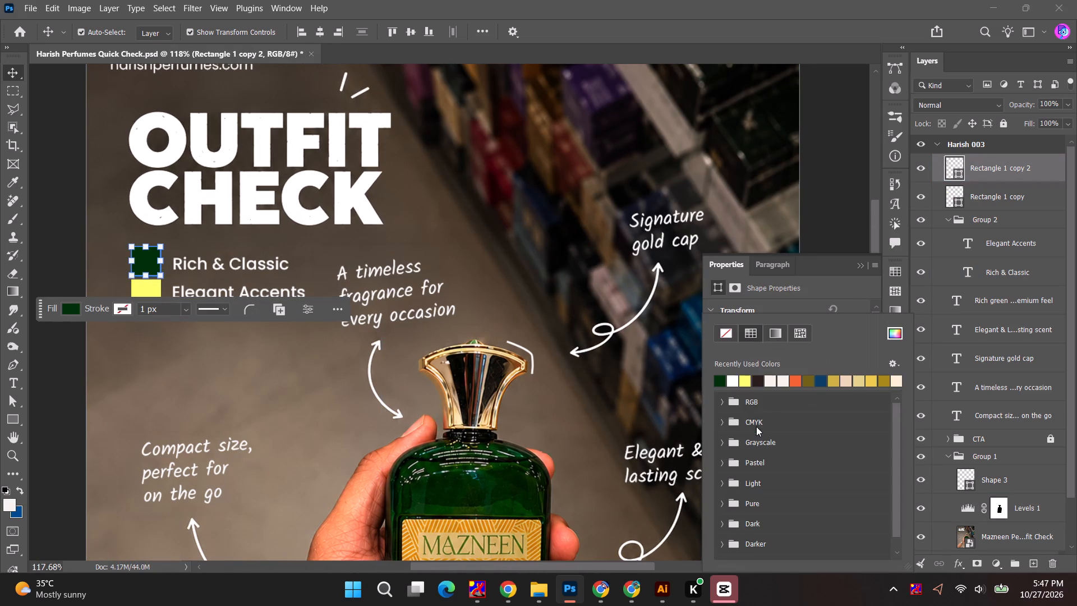
left_click(895, 334)
left_click(770, 434)
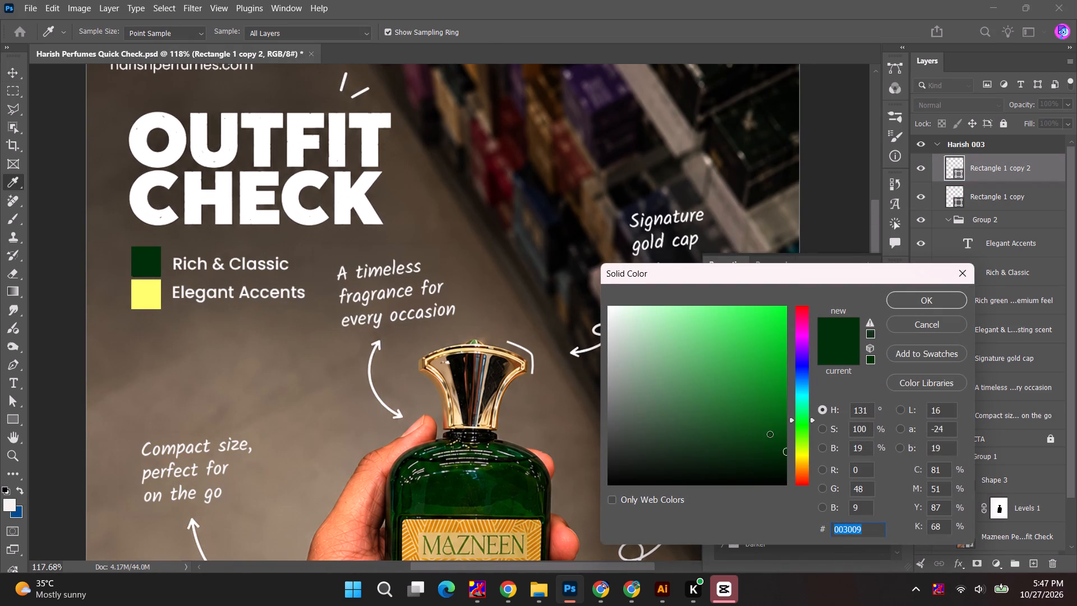
left_click(773, 438)
left_click(933, 304)
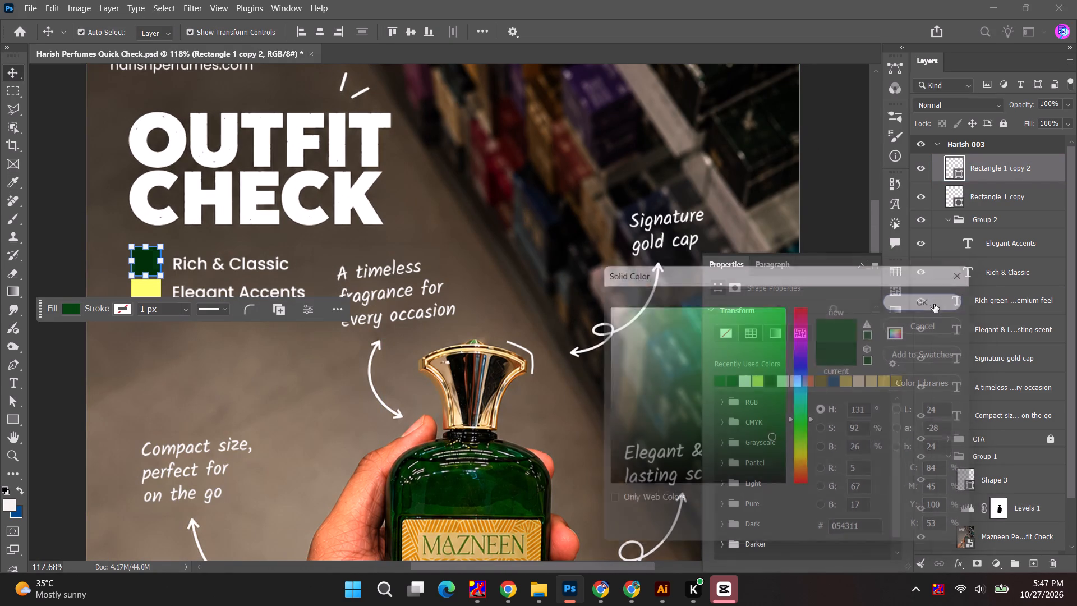
left_click(71, 198)
Nudge the green swatch down closer to the yellow one and adjust both swatches together beside the legend text.
scroll(43, 296, "down", 4, "alt")
key("space")
left_click_drag(60, 285, 53, 282)
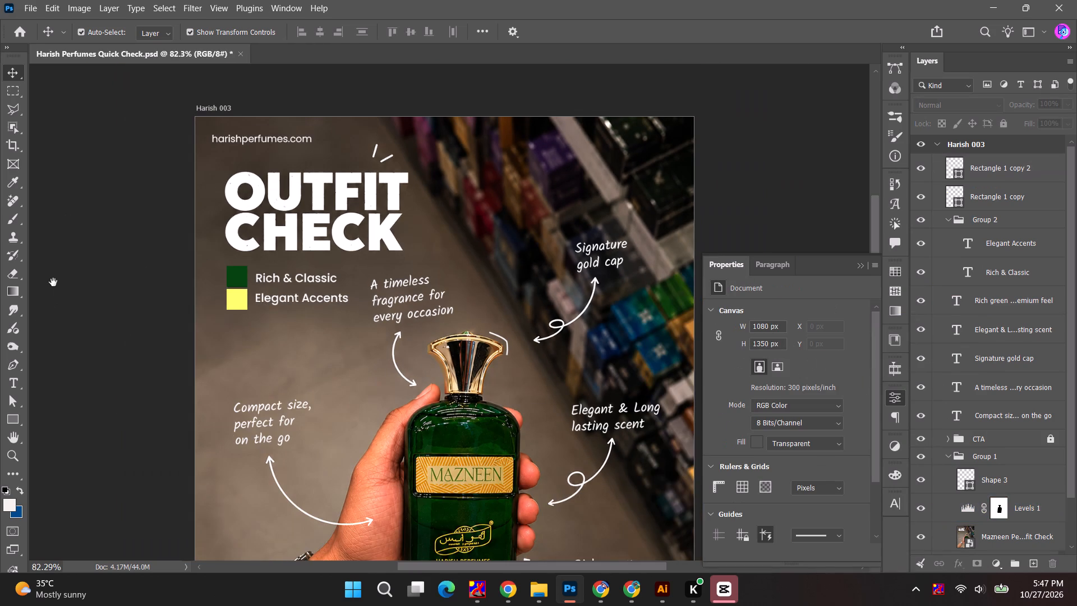
left_click_drag(53, 282, 50, 281)
scroll(188, 275, "up", 18, "alt")
left_click(303, 265)
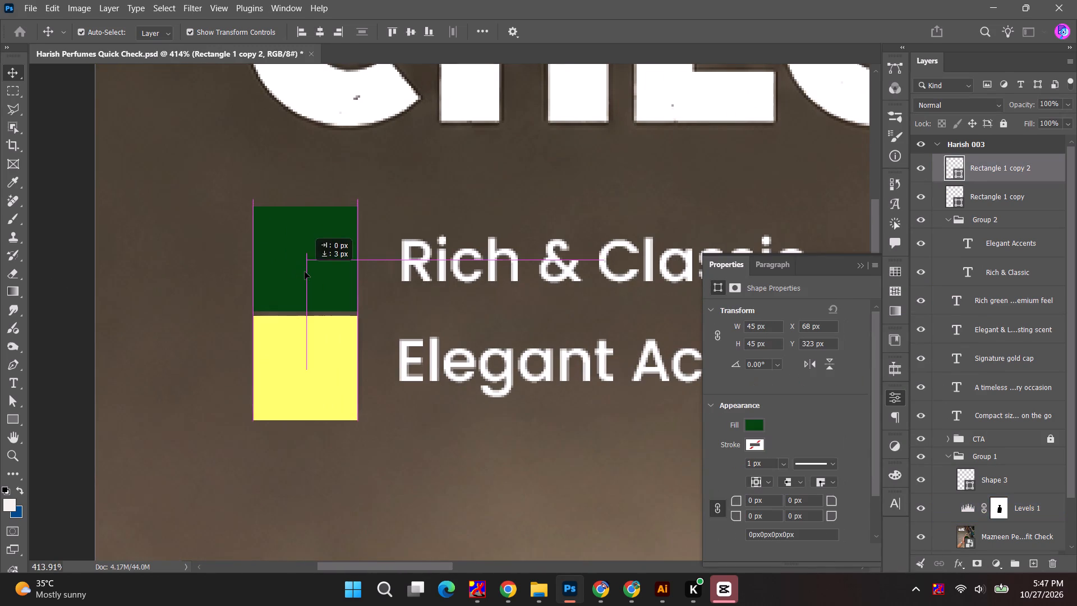
left_click(171, 275)
scroll(171, 275, "down", 10, "alt")
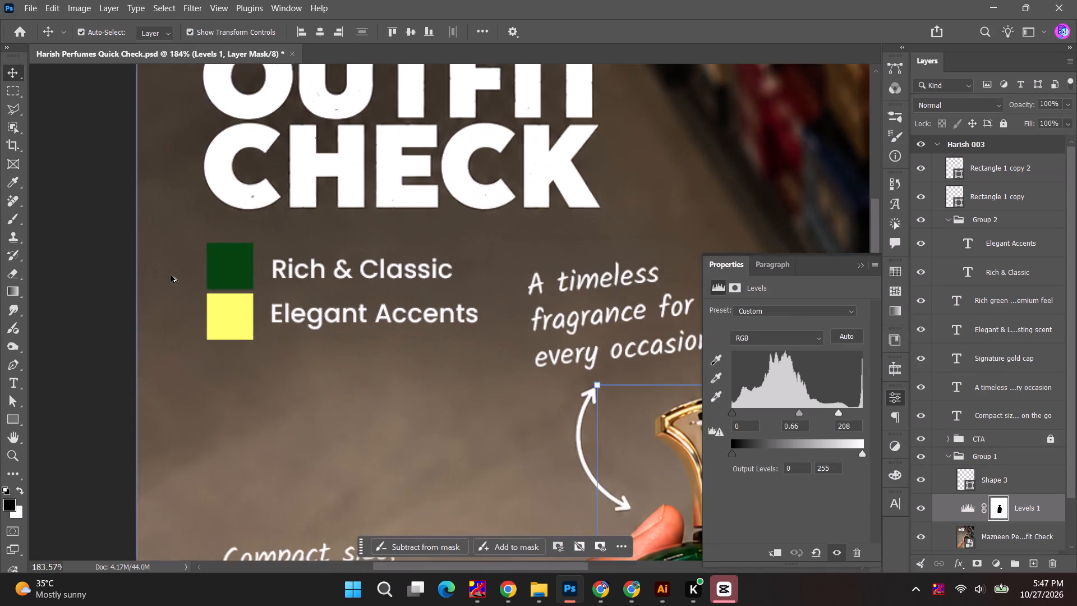
scroll(212, 278, "up", 5, "alt")
left_click(241, 339)
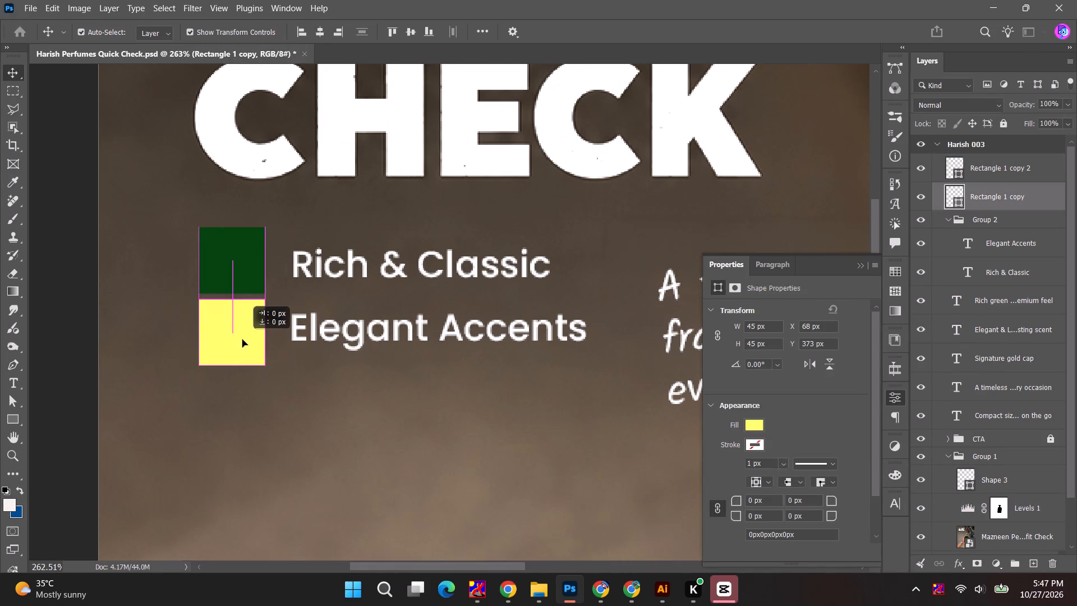
left_click(57, 252)
Examine the legend swatches and the overall layout of the post.
scroll(57, 252, "down", 12, "alt")
key("space")
key("space")
key("space")
key("space")
key("space")
key("space")
key("space")
left_click_drag(113, 281, 95, 281)
scroll(391, 310, "down", 1, "alt")
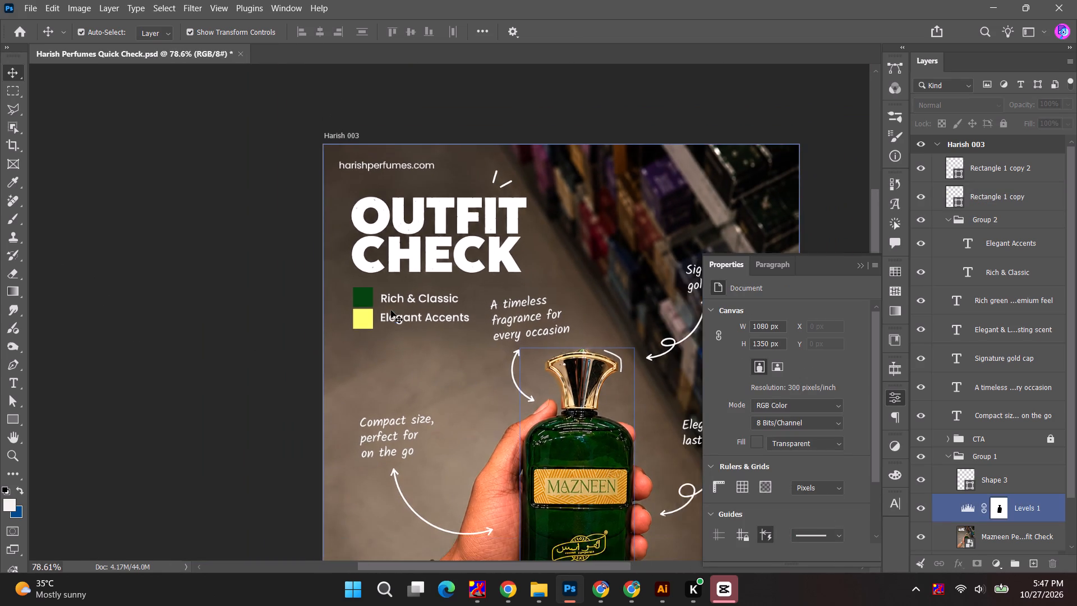
scroll(391, 311, "up", 5, "alt")
scroll(391, 311, "down", 5, "alt")
key("space")
left_click_drag(157, 283, 8, 243)
scroll(142, 170, "down", 5, "alt")
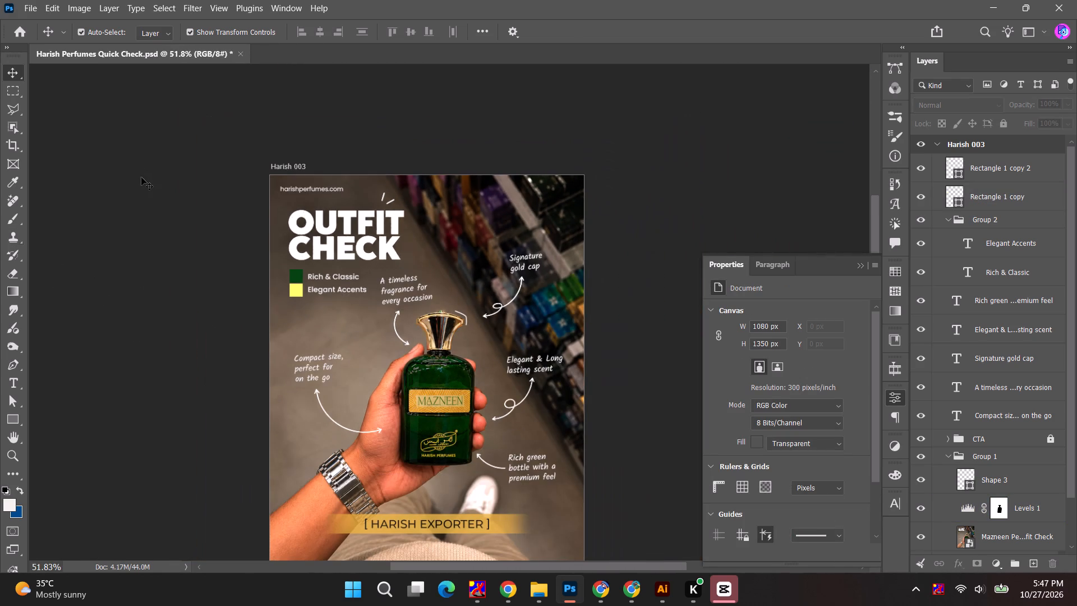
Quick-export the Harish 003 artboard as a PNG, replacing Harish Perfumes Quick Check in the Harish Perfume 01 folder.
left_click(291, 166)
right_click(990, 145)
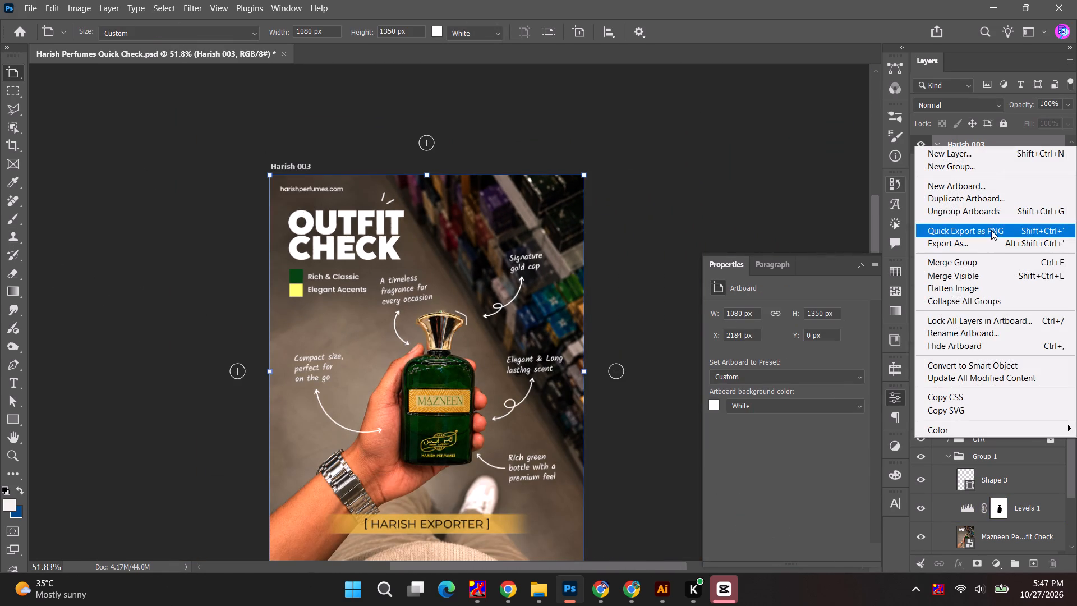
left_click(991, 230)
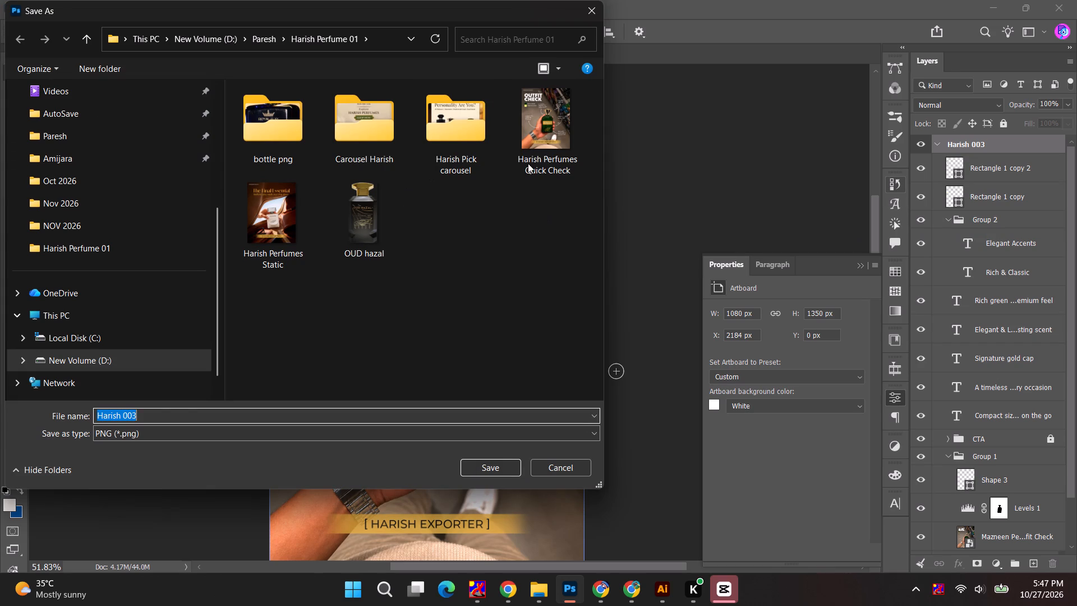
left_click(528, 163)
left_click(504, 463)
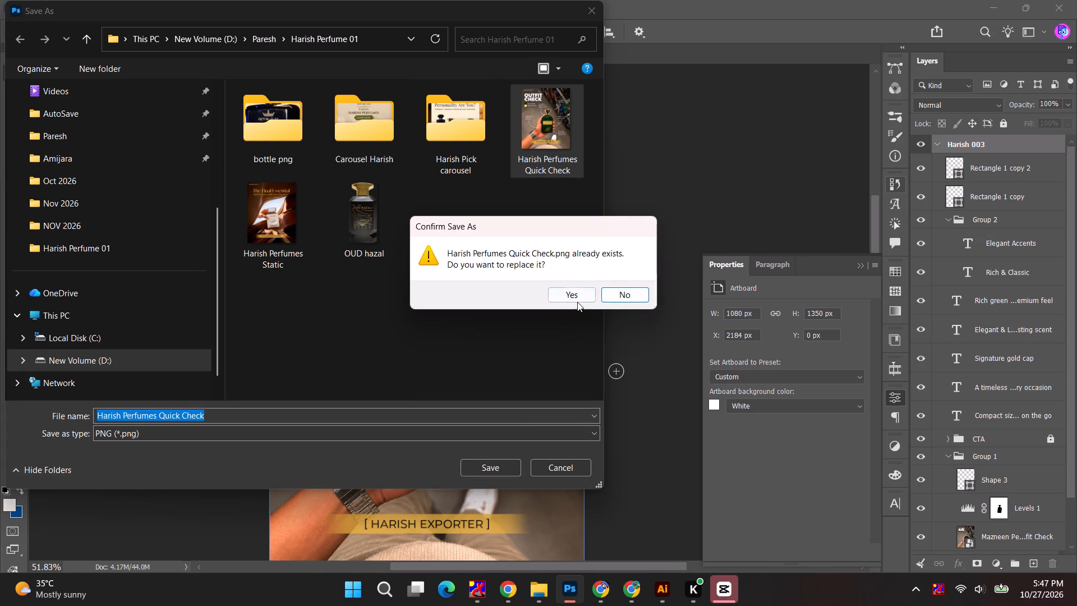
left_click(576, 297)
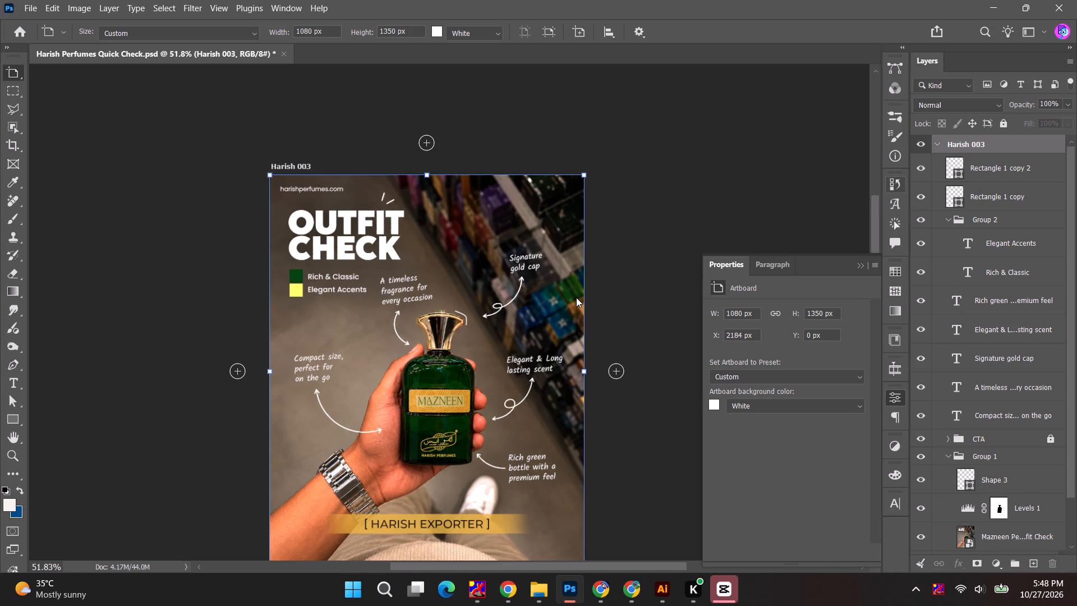
Delete the Shape 3 white accent layer from Group 1.
left_click(1015, 474)
key("BackSpace")
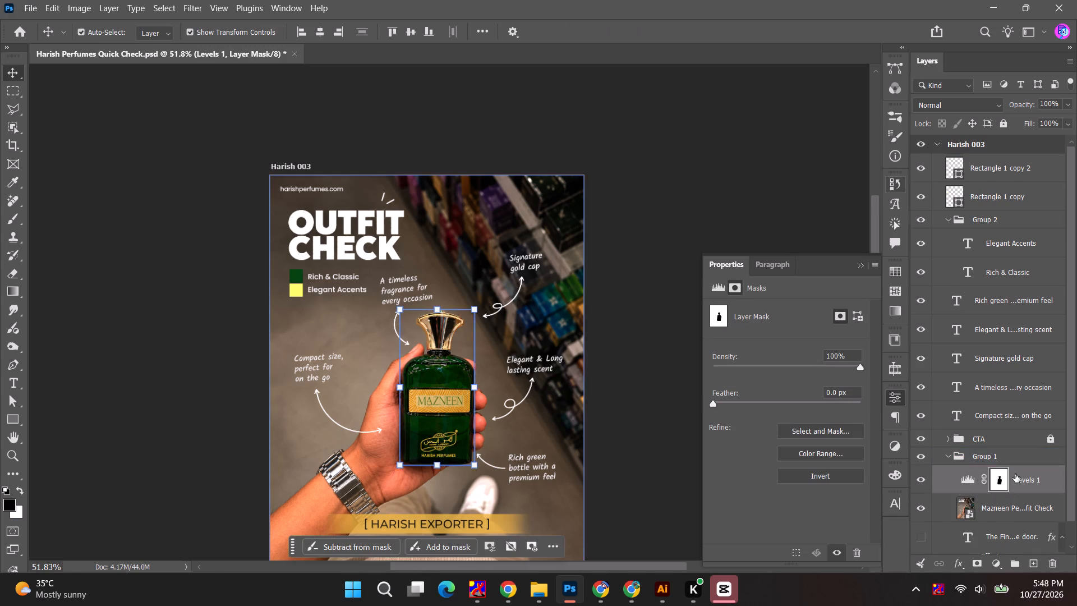
Quick-export the post as a PNG, replacing the Harish Perfumes Quick Check image in the Harish Perfume 01 folder.
left_click(46, 7)
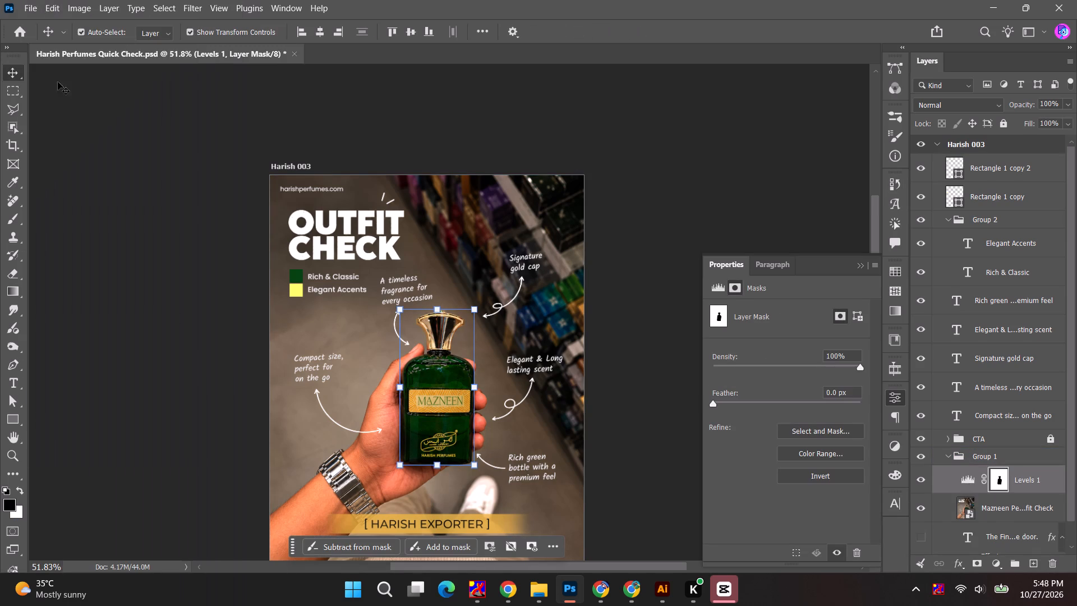
left_click(35, 7)
left_click(208, 245)
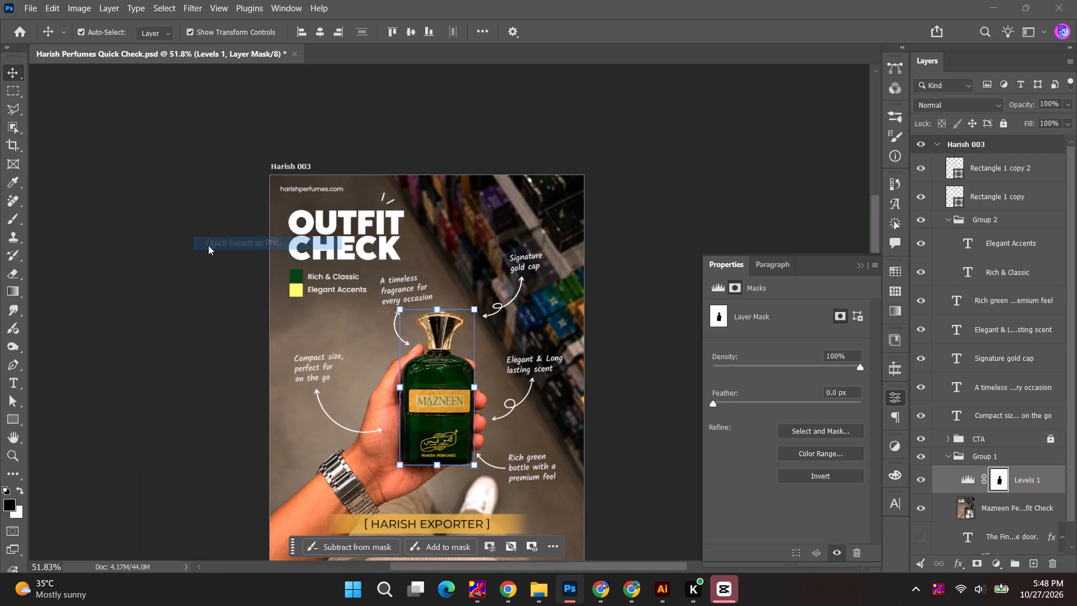
left_click(537, 128)
left_click(498, 462)
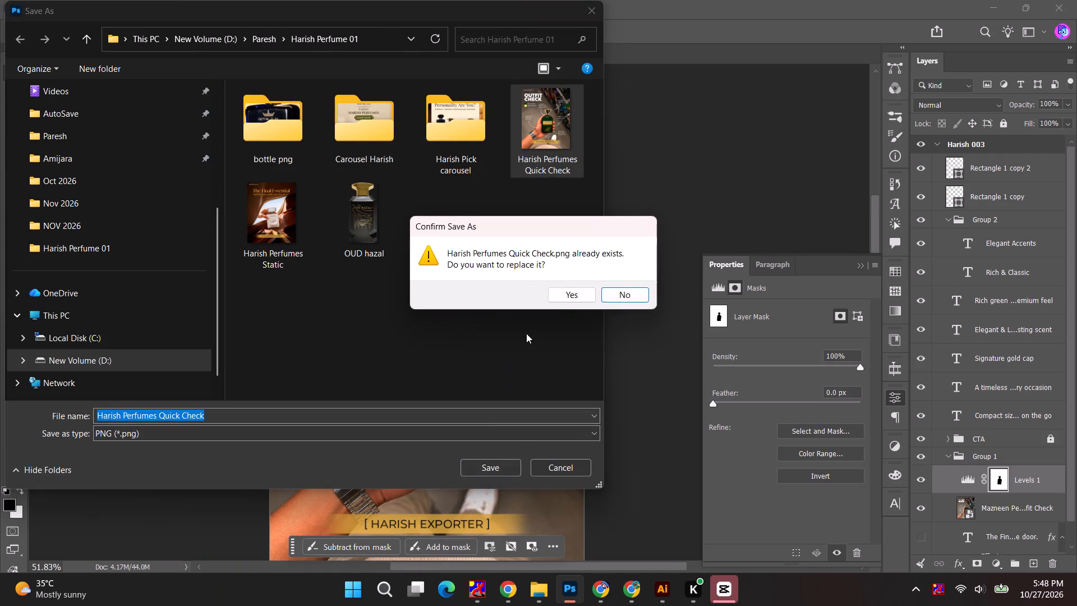
left_click(572, 300)
Save the Harish Perfumes Quick Check PSD and close it.
scroll(558, 329, "down", 6, "alt")
key("ctrl+s")
key("ctrl+w")
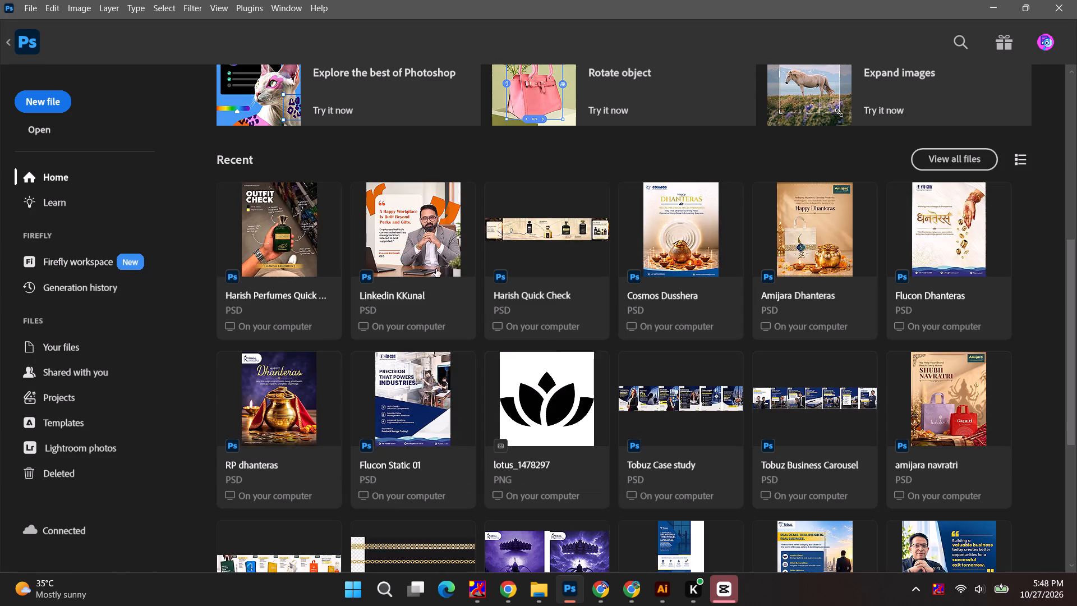
key("alt+Tab")
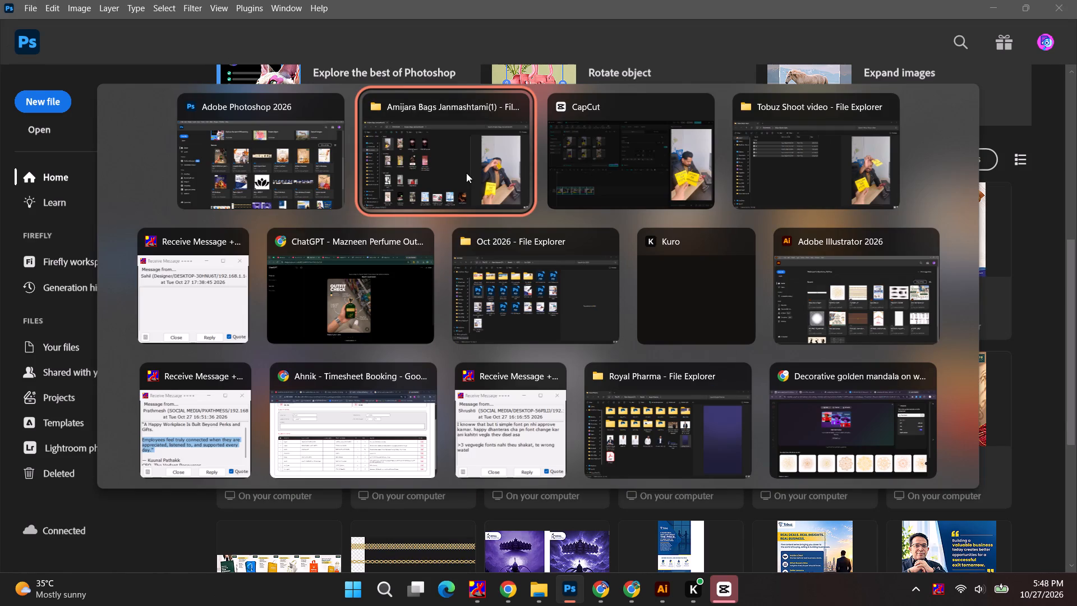
left_click(795, 171, "alt")
left_click(67, 222)
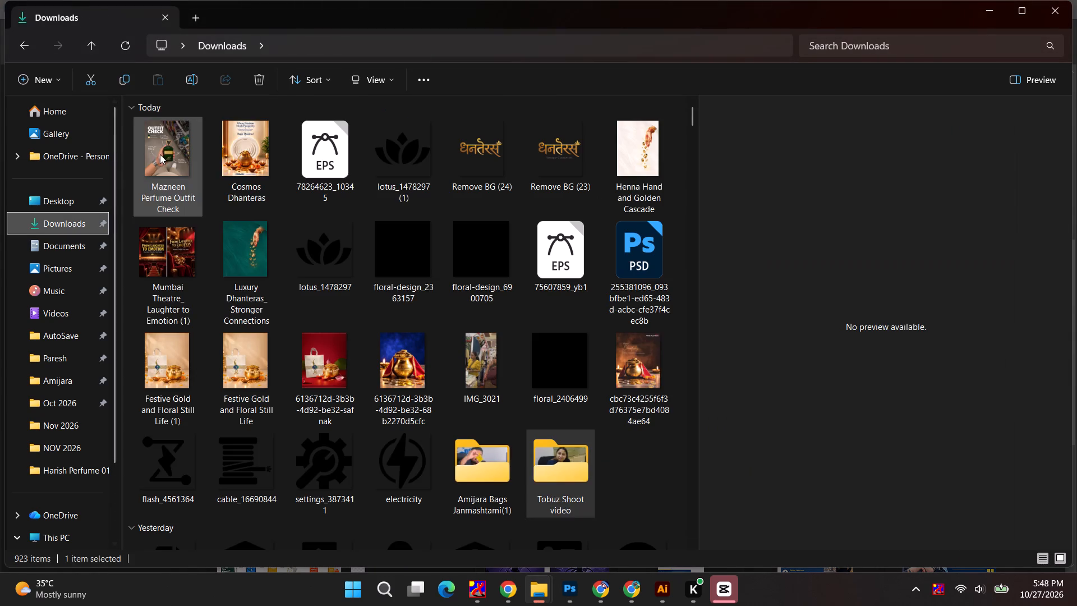
left_click(160, 154)
double_click(471, 472)
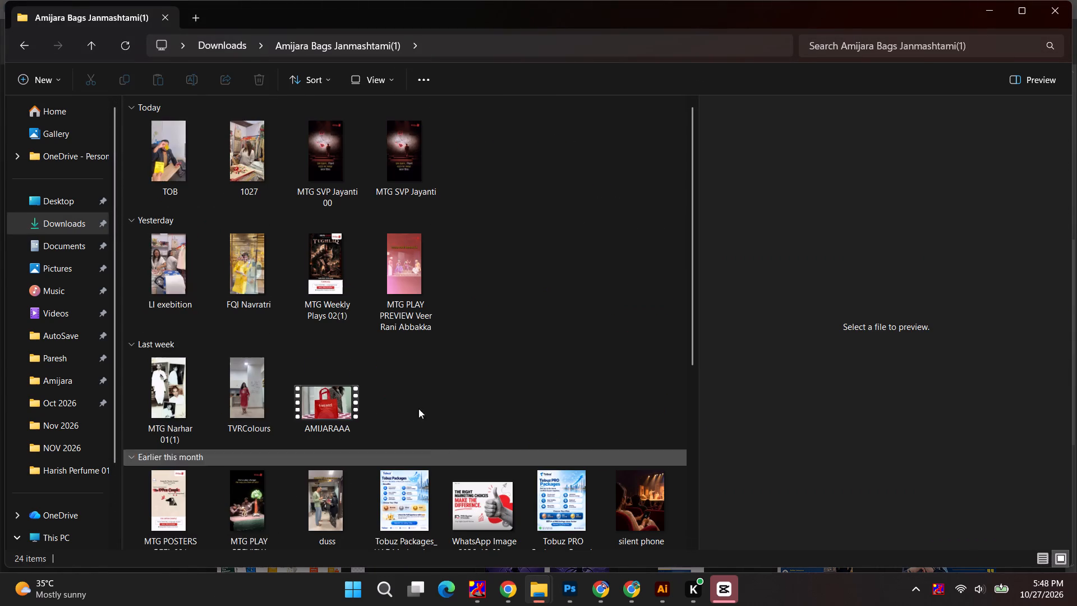